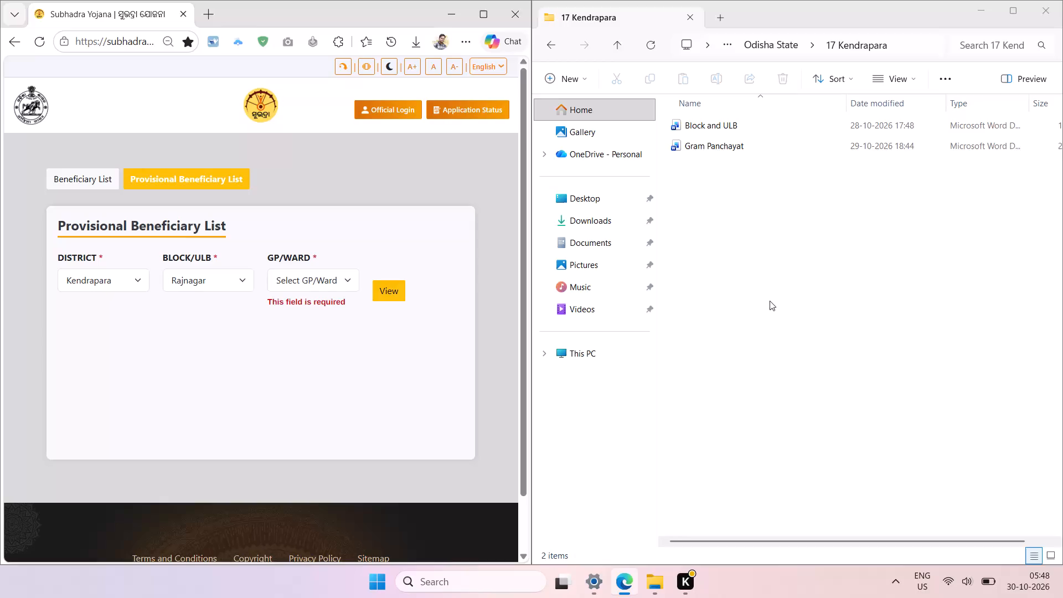
Duplicate the 17 Kendrapara folder inside the Odisha State folder.
{"action": "left_click", "coordinate": [770, 301]}
{"action": "key", "text": "BackSpace"}
{"action": "left_click", "coordinate": [851, 417]}
{"action": "left_click", "coordinate": [755, 496]}
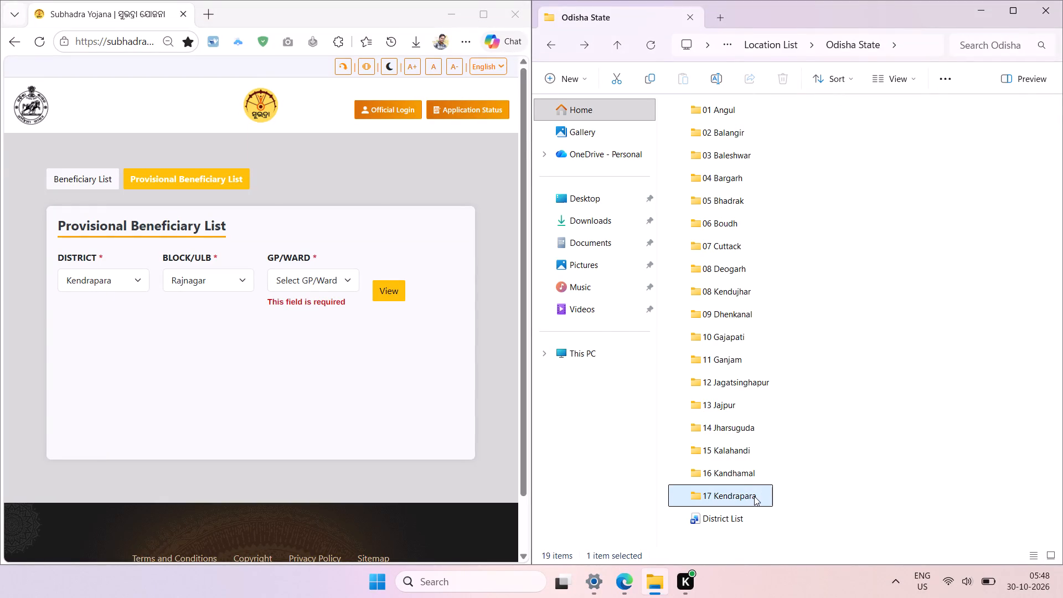
{"action": "left_click", "coordinate": [640, 85]}
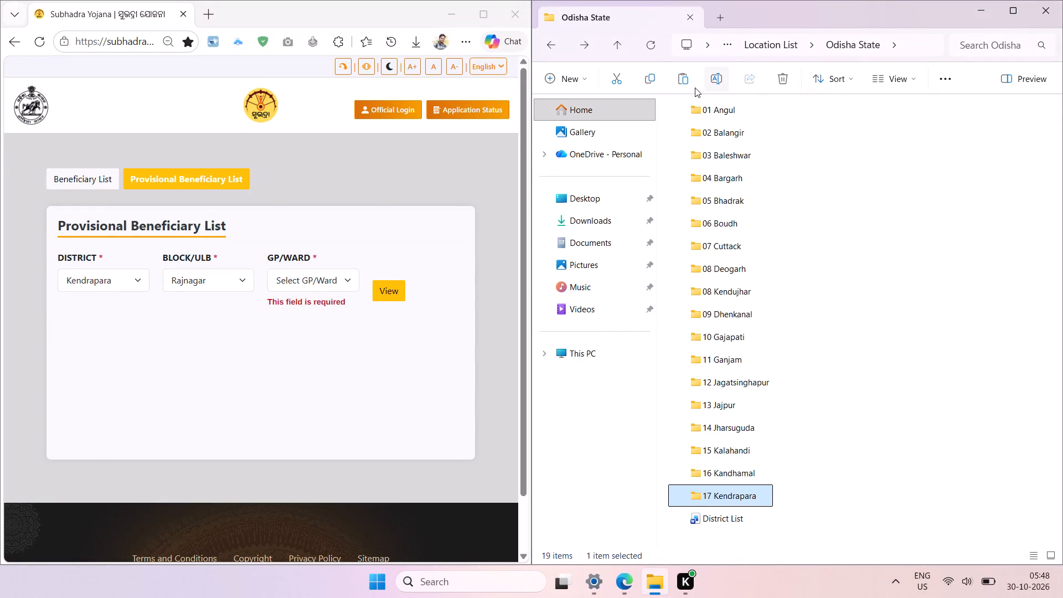
{"action": "left_click", "coordinate": [689, 82]}
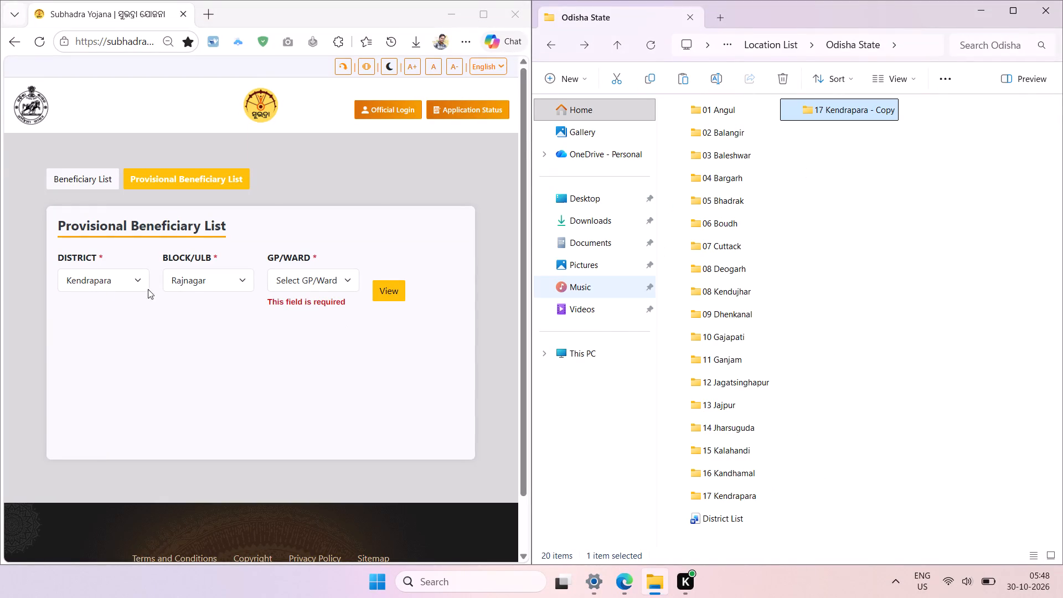
Set the district in the Provisional Beneficiary List form to Kendujhar.
{"action": "left_click", "coordinate": [134, 278]}
{"action": "left_click_drag", "start_coordinate": [142, 332], "coordinate": [142, 335]}
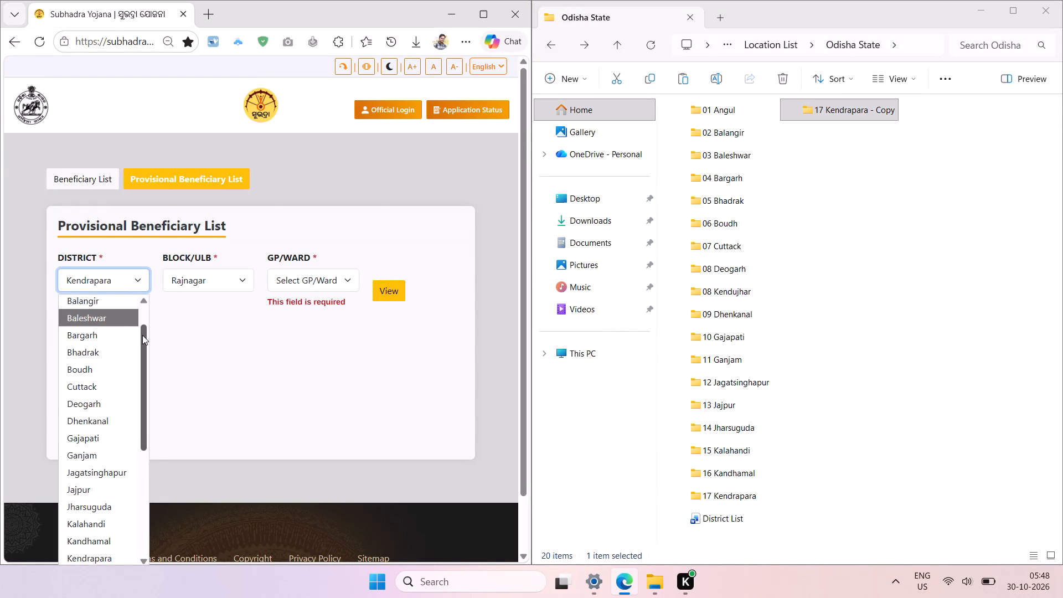
{"action": "left_click_drag", "start_coordinate": [142, 335], "coordinate": [139, 414]}
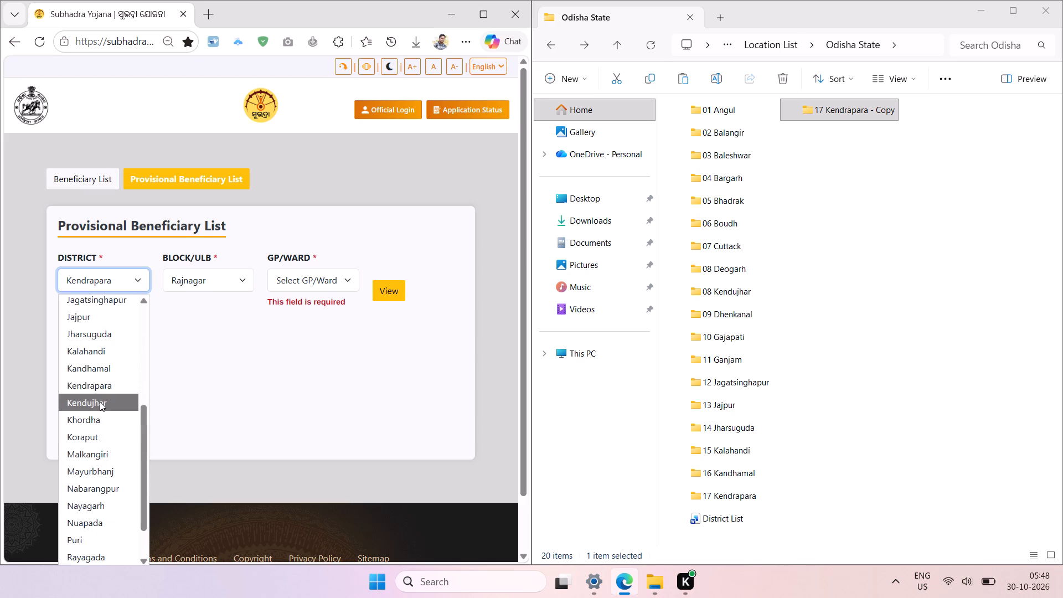
{"action": "left_click", "coordinate": [100, 403]}
{"action": "left_click", "coordinate": [178, 385]}
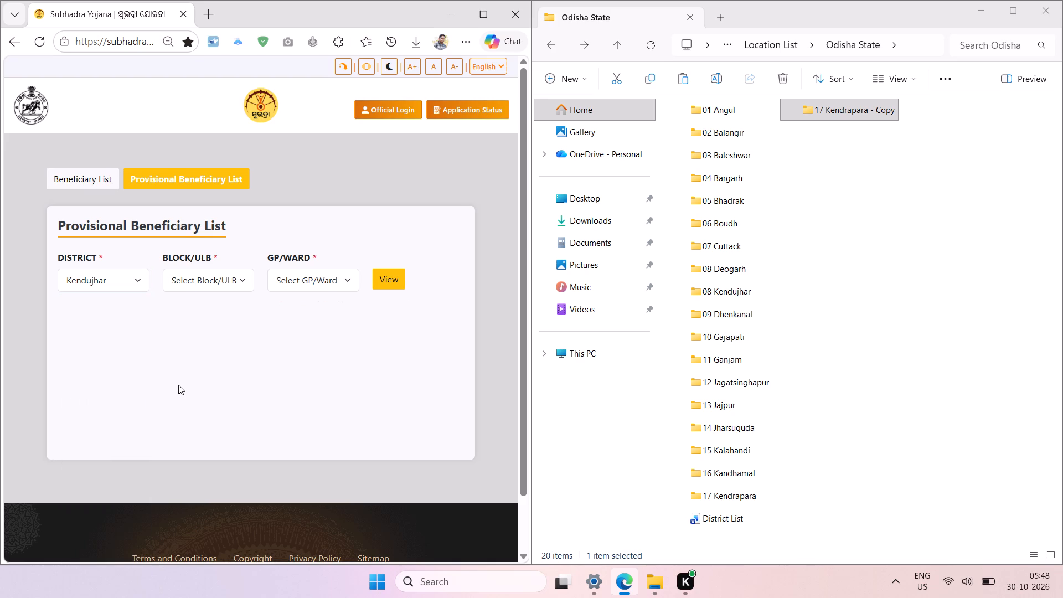
Capture the selected district name as text from the web form and rename the copied folder as 18 Kendujhar.
{"action": "key", "text": "shift+super+t"}
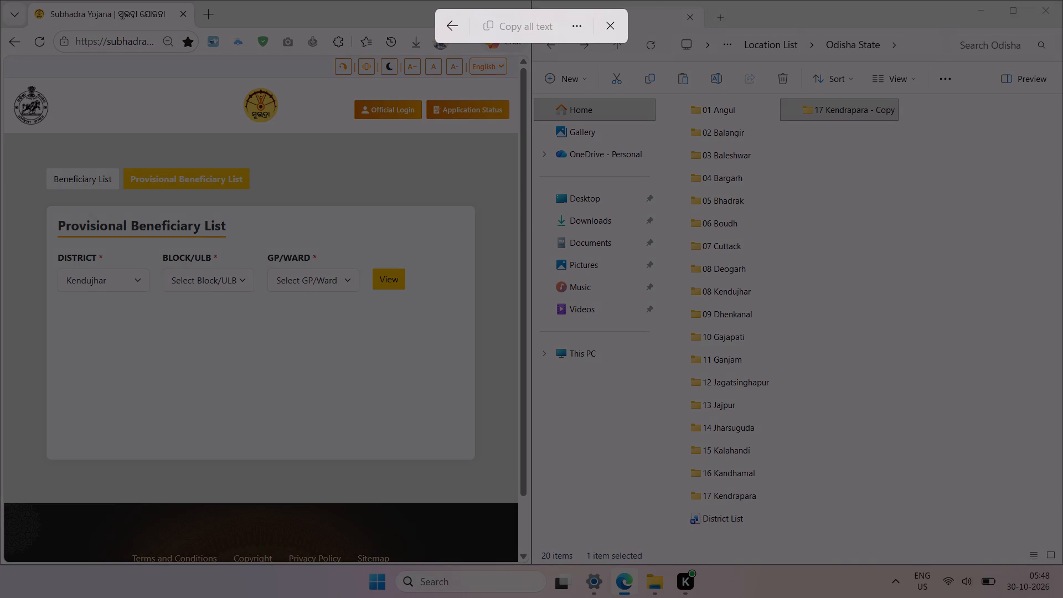
{"action": "left_click_drag", "start_coordinate": [64, 271], "coordinate": [122, 310]}
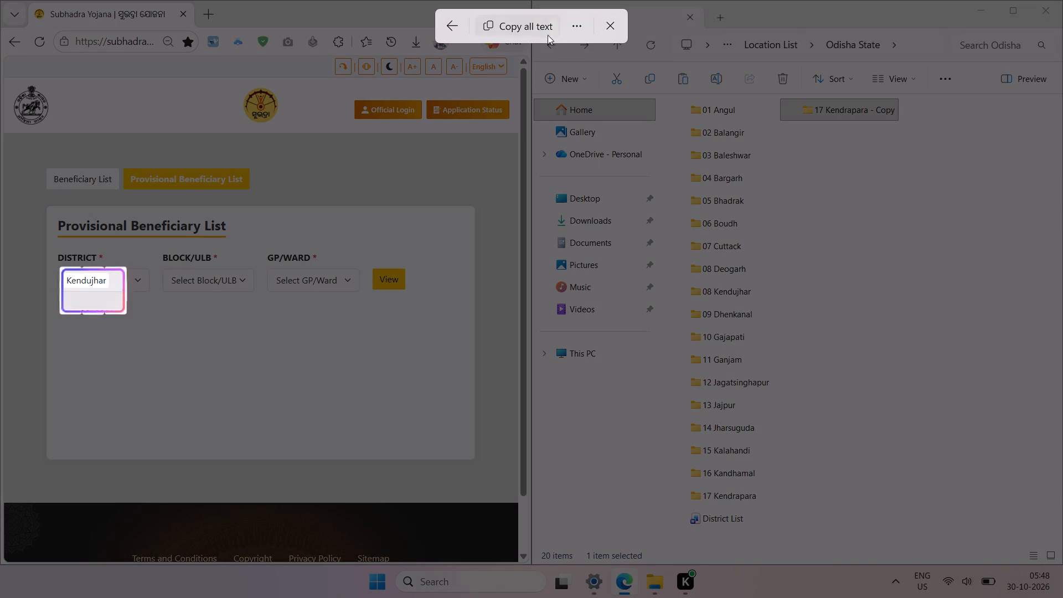
{"action": "left_click", "coordinate": [524, 23]}
{"action": "left_click", "coordinate": [823, 145]}
{"action": "left_click", "coordinate": [834, 116]}
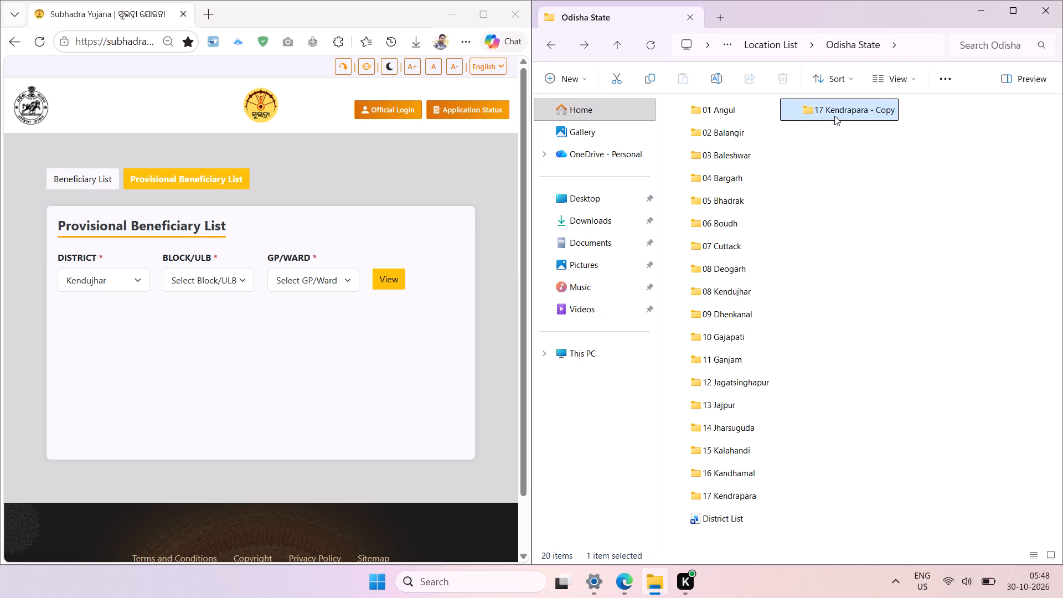
{"action": "key", "text": "F2"}
{"action": "type", "text": "18"}
{"action": "key", "text": "space"}
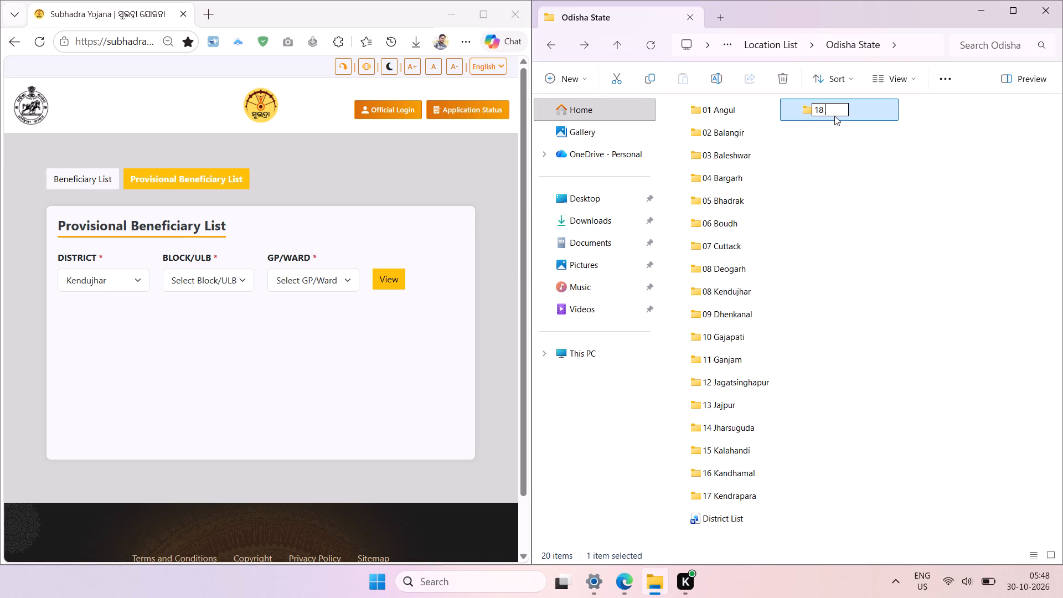
{"action": "key", "text": "ctrl+v"}
{"action": "key", "text": "Return"}
Open the Block and ULB document in the 18 Kendujhar folder and replace the district name in its title with Kendujhar.
{"action": "key", "text": "Return"}
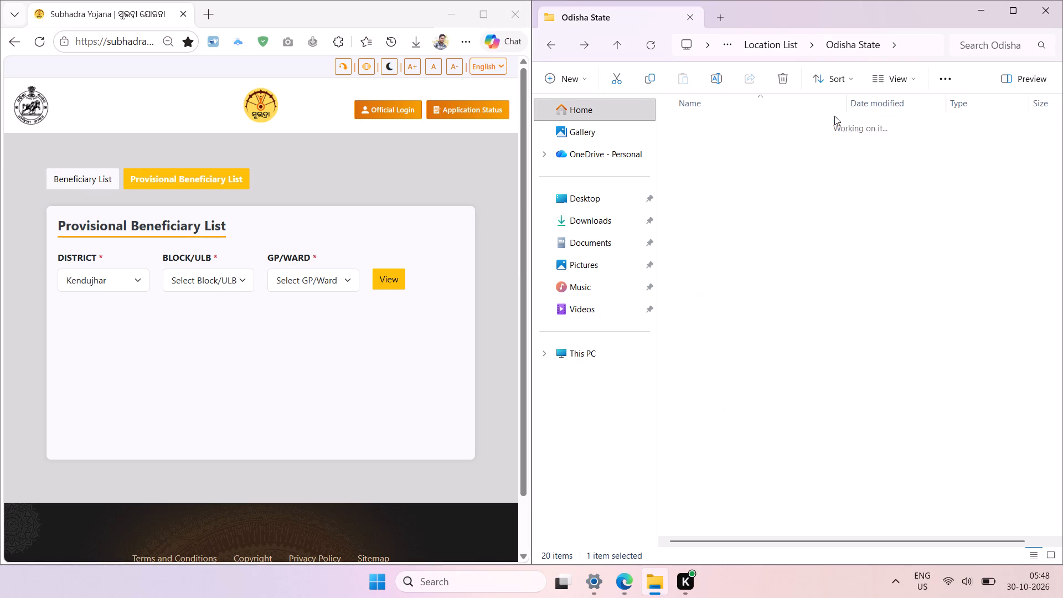
{"action": "left_click", "coordinate": [743, 127]}
{"action": "double_click", "coordinate": [776, 127]}
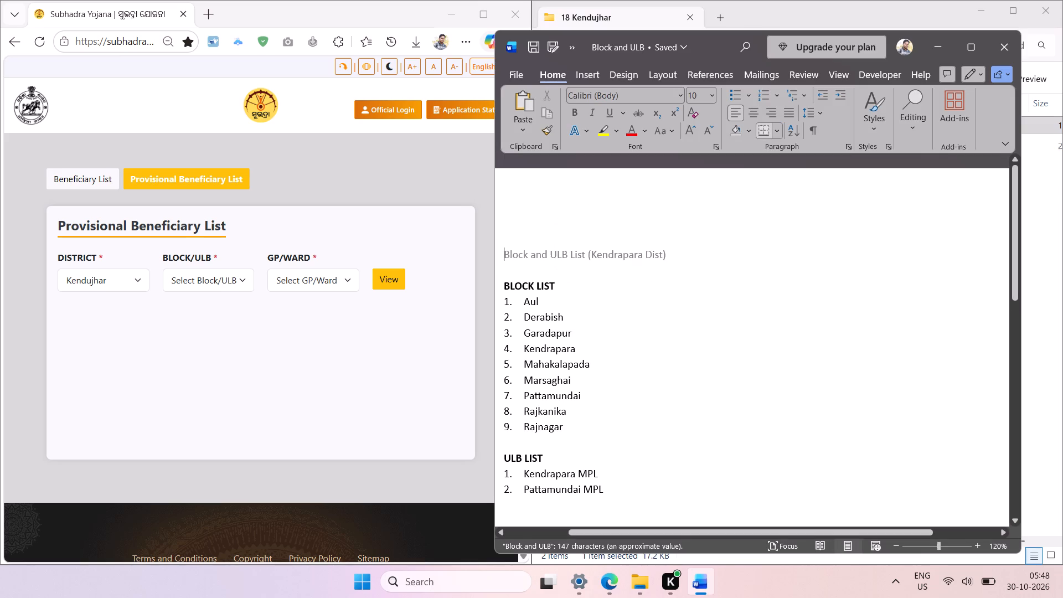
{"action": "double_click", "coordinate": [617, 255]}
{"action": "key", "text": "ctrl+v"}
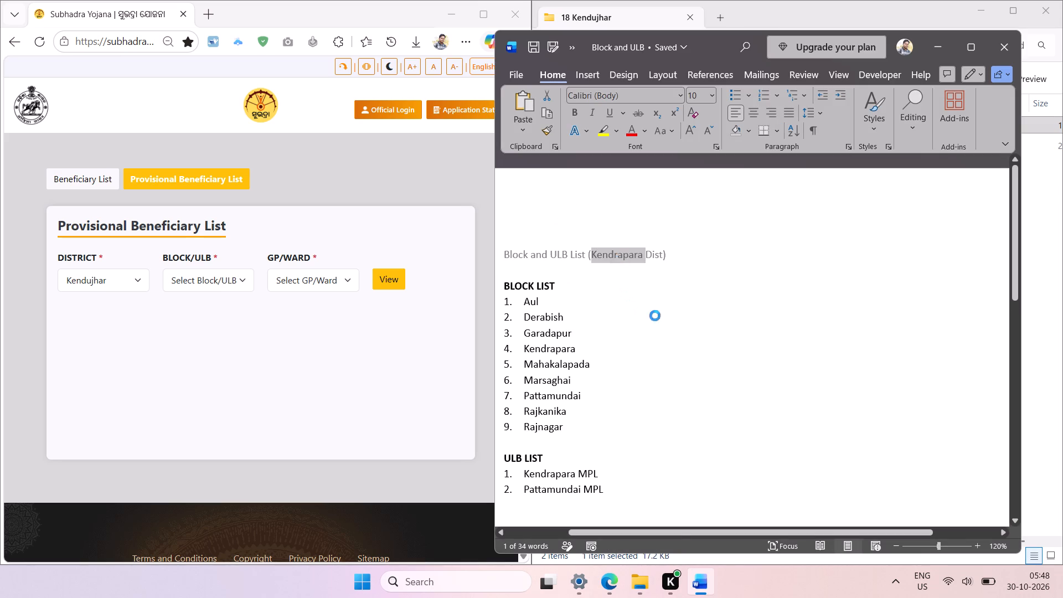
{"action": "key", "text": "space"}
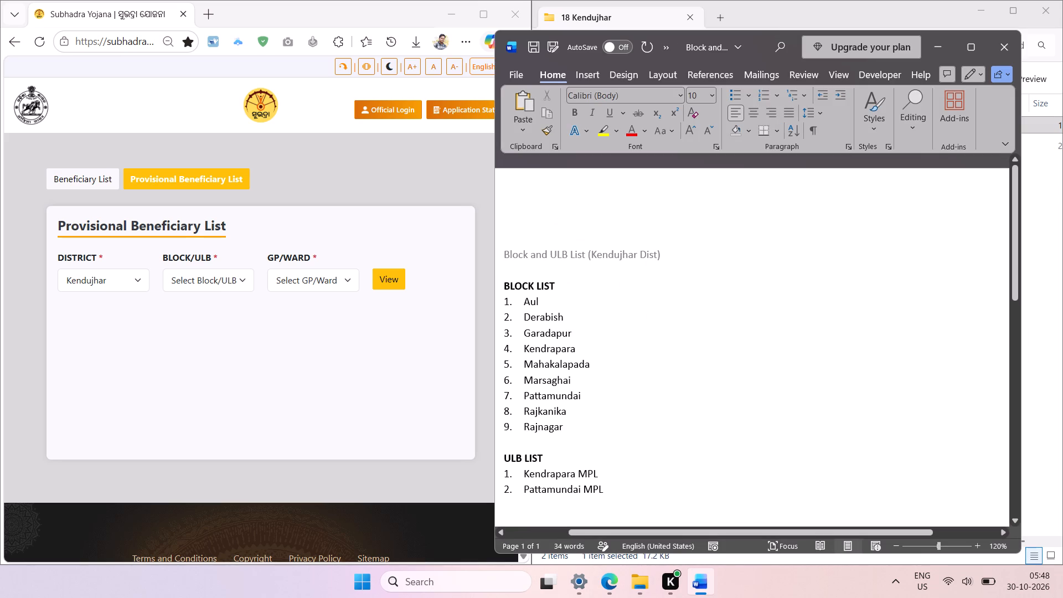
Delete all entries under the BLOCK LIST and ULB LIST headings, keeping the headings, and save and close the document.
{"action": "left_click_drag", "start_coordinate": [572, 432], "coordinate": [494, 303]}
{"action": "key", "text": "BackSpace"}
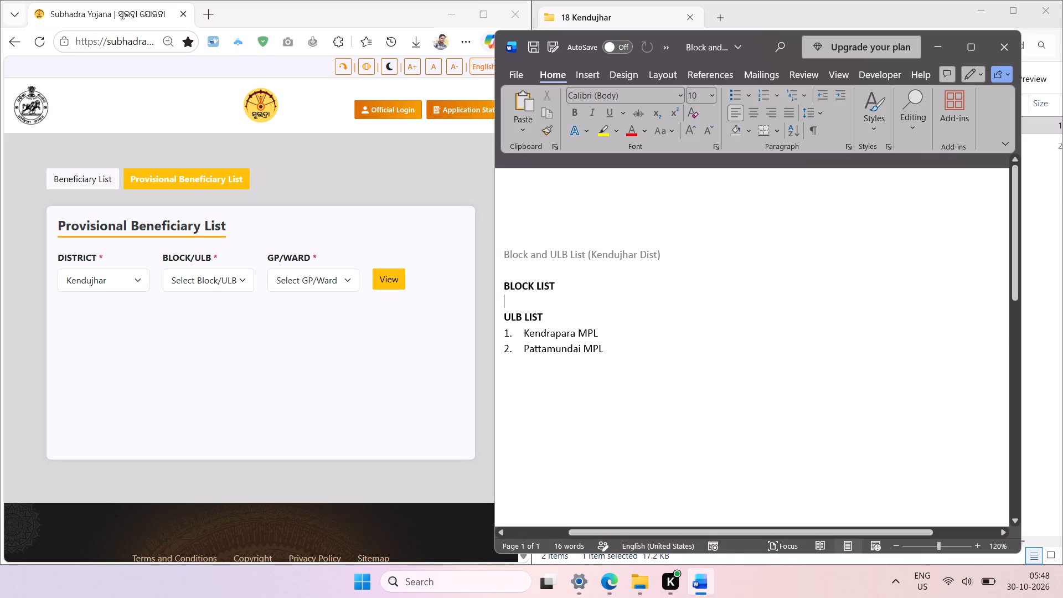
{"action": "left_click_drag", "start_coordinate": [621, 362], "coordinate": [518, 331]}
{"action": "key", "text": "BackSpace"}
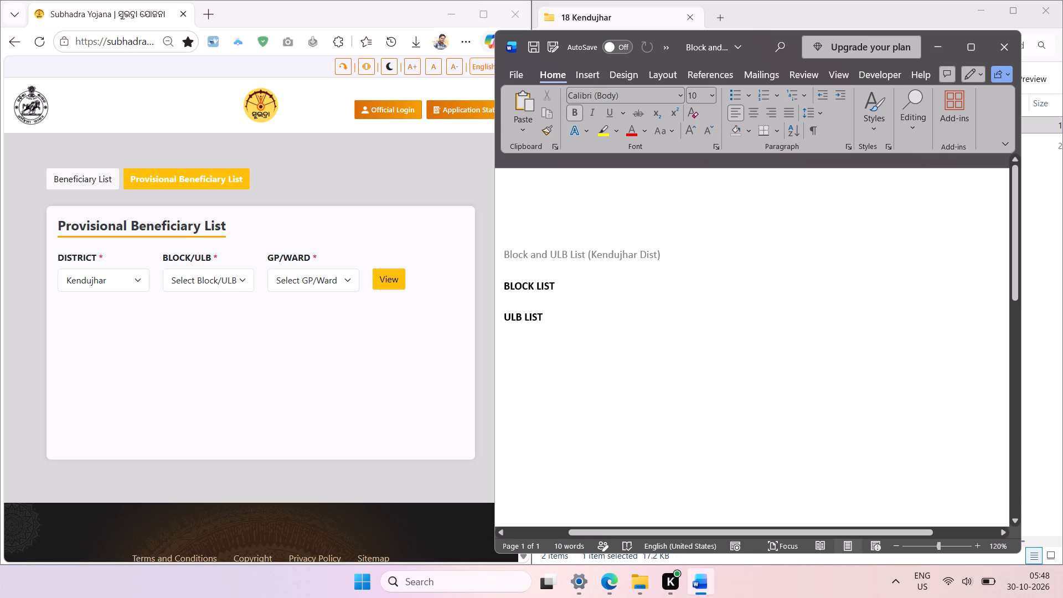
{"action": "key", "text": "ctrl+s"}
{"action": "left_click", "coordinate": [1013, 44]}
Open the Gram Panchayat document in the same folder and replace the district name in its title with Kendujhar.
{"action": "left_click", "coordinate": [748, 141]}
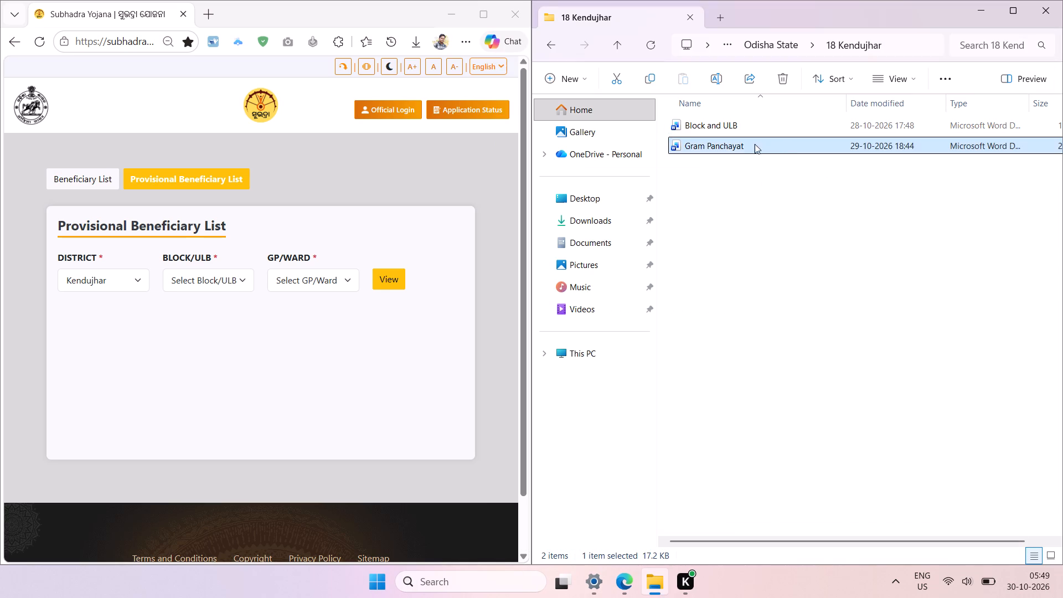
{"action": "double_click", "coordinate": [786, 145]}
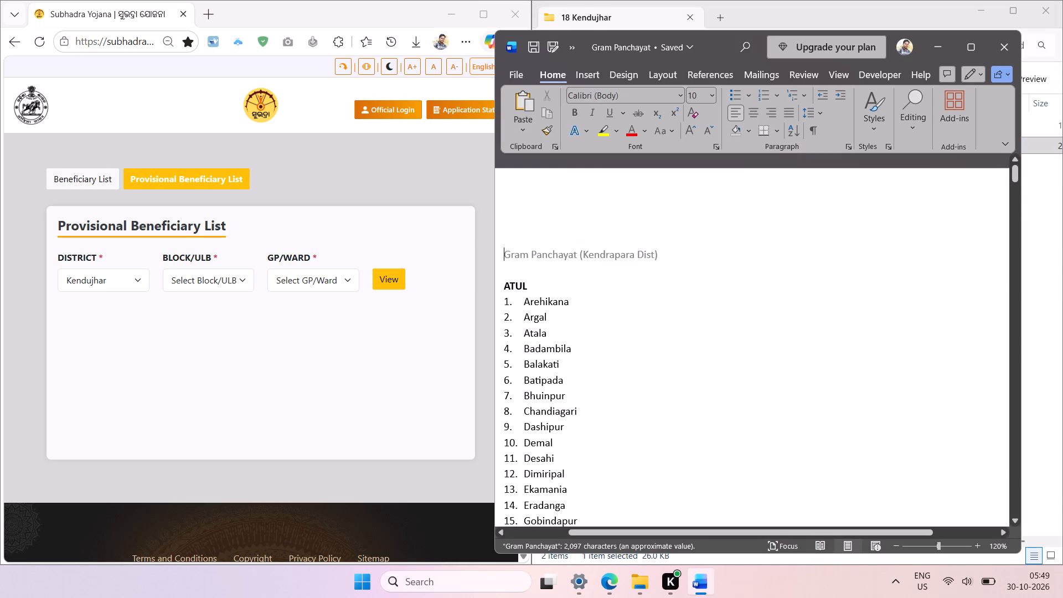
{"action": "double_click", "coordinate": [611, 255]}
{"action": "key", "text": "ctrl+v"}
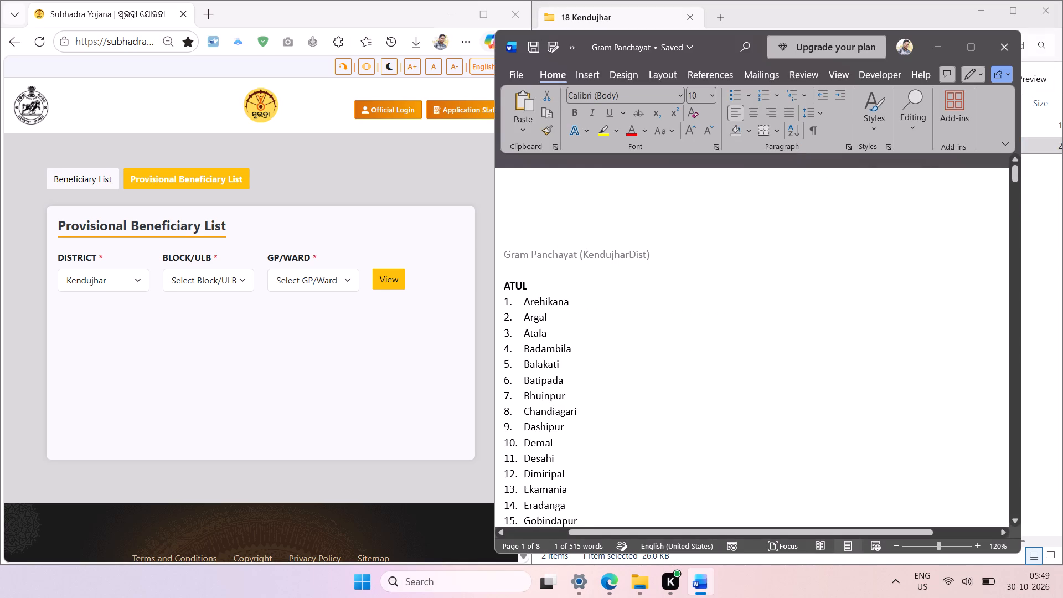
{"action": "key", "text": "space"}
Reduce the Gram Panchayat document to only its title and the ATUL heading, and save and close it.
{"action": "left_click_drag", "start_coordinate": [530, 286], "coordinate": [500, 249]}
{"action": "key", "text": "ctrl+c"}
{"action": "key", "text": "ctrl+a"}
{"action": "key", "text": "ctrl+v"}
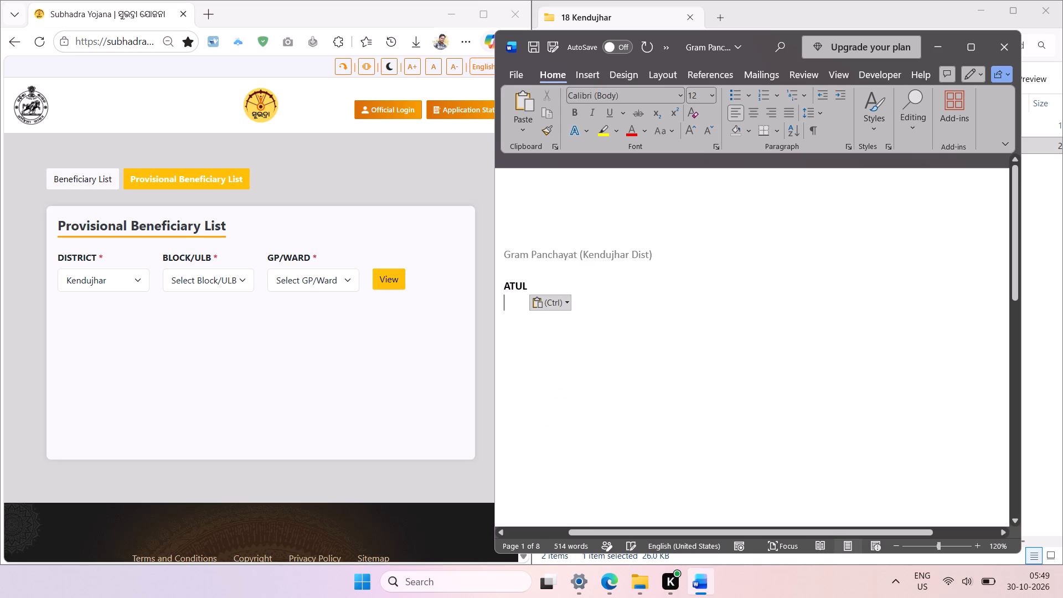
{"action": "key", "text": "ctrl+s"}
{"action": "left_click", "coordinate": [1015, 53]}
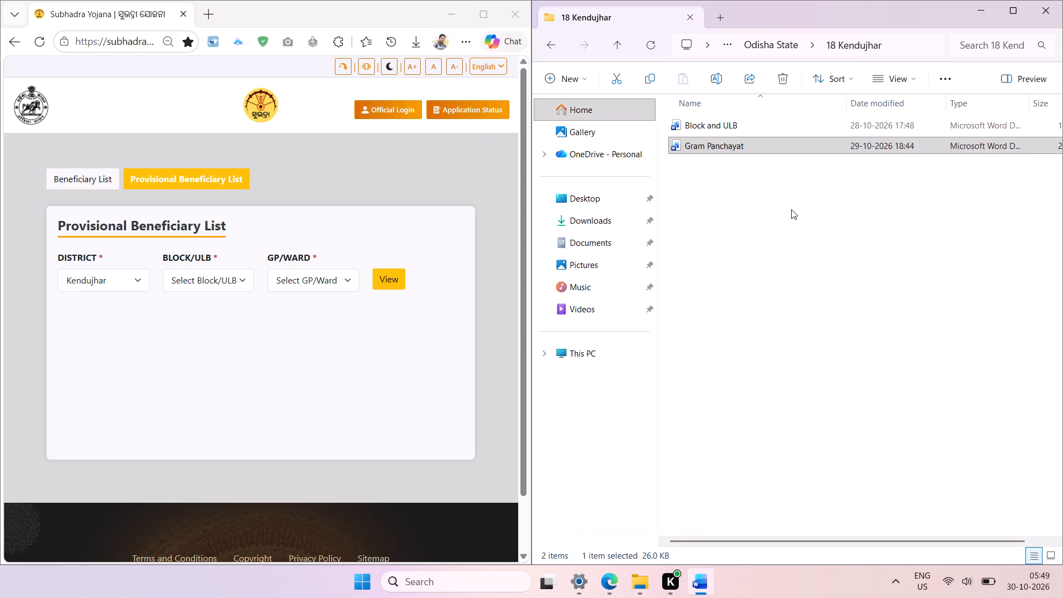
Reopen the Block and ULB document and arrange its window side by side with the browser.
{"action": "left_click", "coordinate": [762, 126]}
{"action": "double_click", "coordinate": [813, 123]}
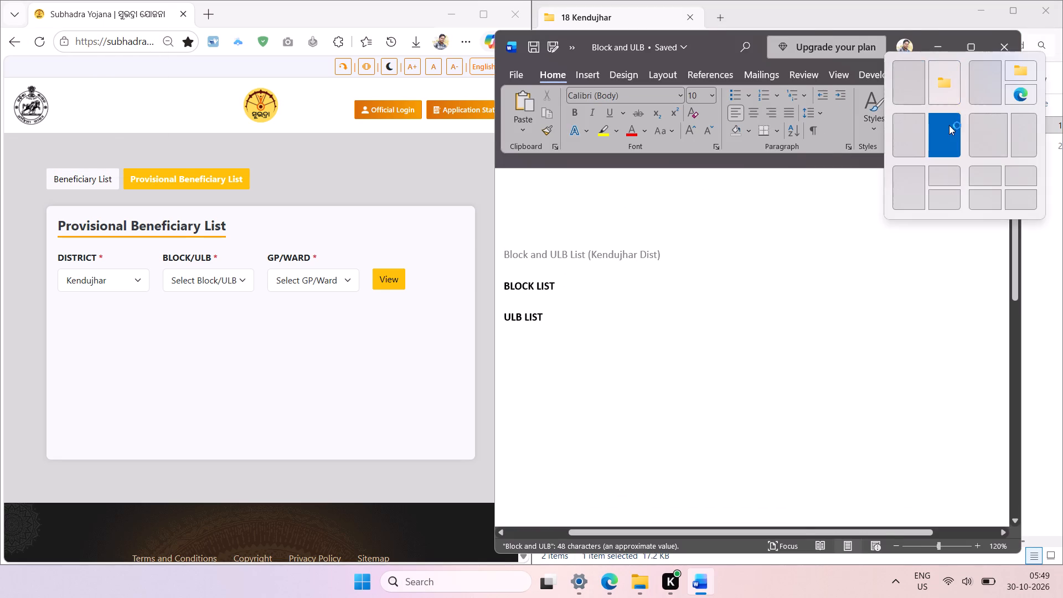
{"action": "left_click", "coordinate": [949, 126]}
Capture the Kendujhar block names from Anandapur to Telkoi as text from the web form's Block/ULB choices.
{"action": "left_click", "coordinate": [275, 312]}
{"action": "left_click", "coordinate": [247, 282]}
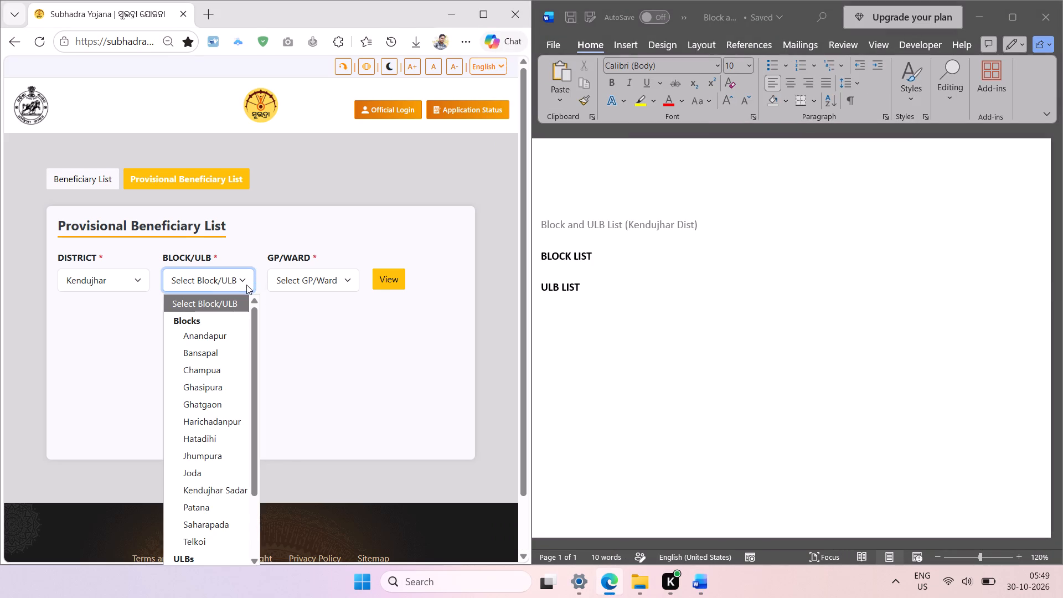
{"action": "key", "text": "shift+super+t"}
{"action": "left_click_drag", "start_coordinate": [169, 327], "coordinate": [266, 493]}
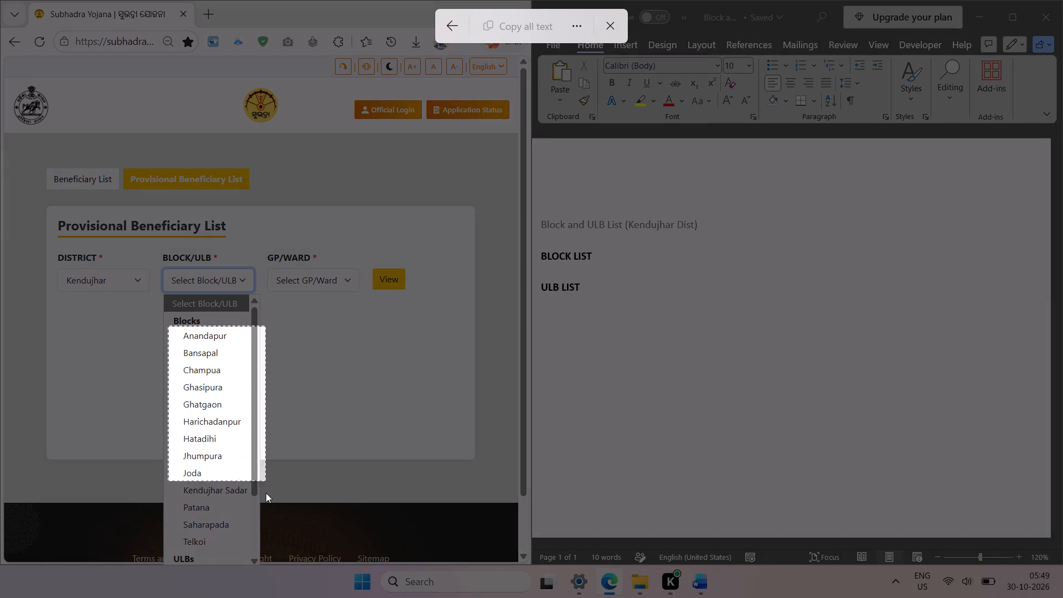
{"action": "left_click_drag", "start_coordinate": [266, 493], "coordinate": [256, 550]}
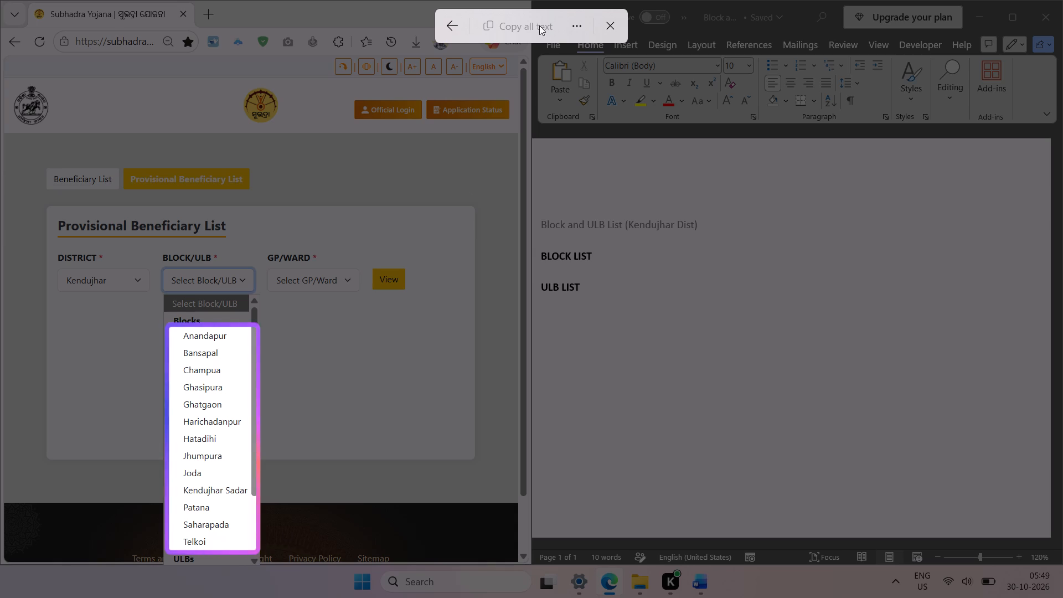
{"action": "left_click", "coordinate": [533, 23]}
Paste the captured block names beneath the BLOCK LIST heading, followed by an empty line before ULB LIST.
{"action": "left_click", "coordinate": [602, 249]}
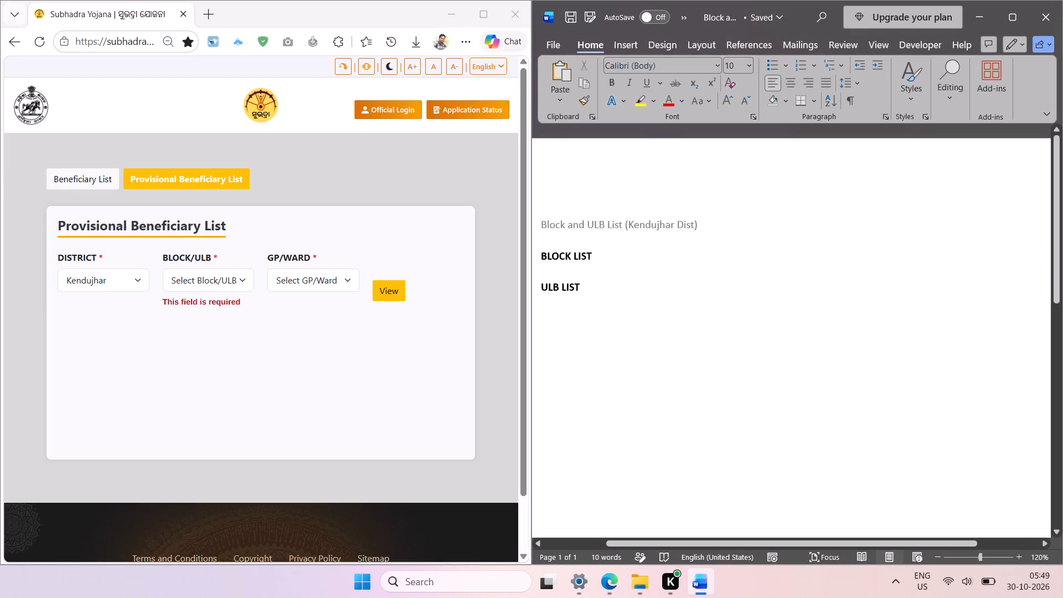
{"action": "left_click_drag", "start_coordinate": [685, 542], "coordinate": [591, 541]}
{"action": "left_click", "coordinate": [634, 280]}
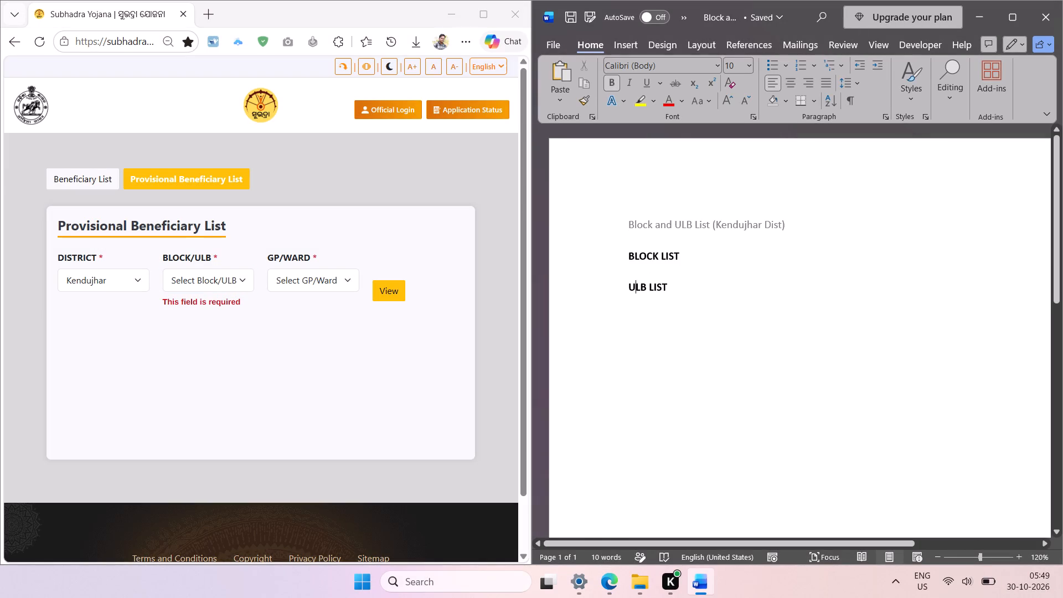
{"action": "left_click", "coordinate": [636, 270]}
{"action": "key", "text": "ctrl+v"}
{"action": "key", "text": "Return"}
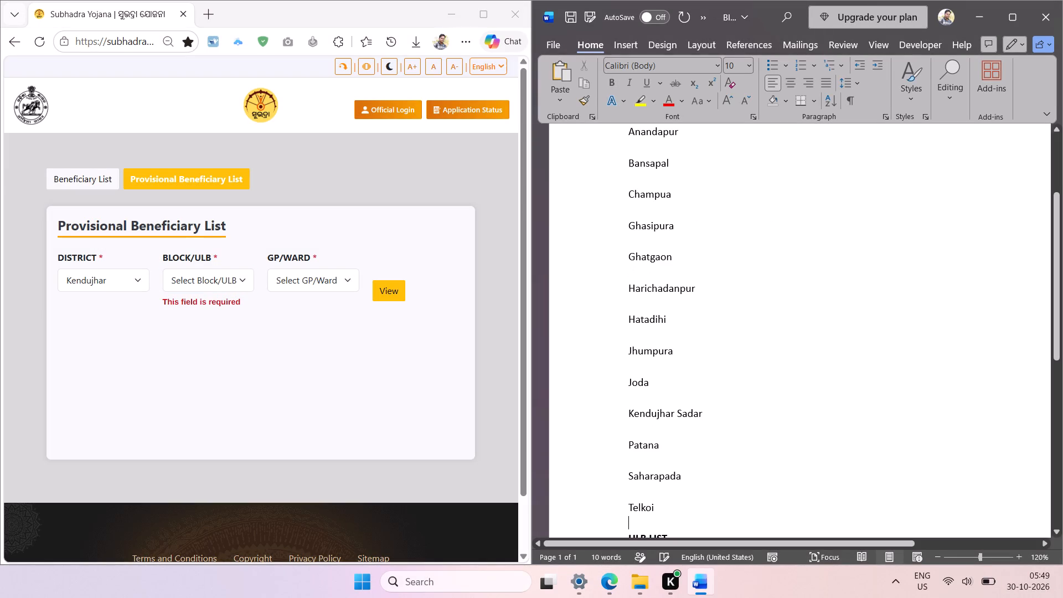
Remove the blank lines between the pasted block names from Telkoi up to Anandapur so they form a continuous list.
{"action": "key", "text": "Up"}
{"action": "key", "text": "BackSpace"}
{"action": "key", "text": "Up"}
{"action": "key", "text": "BackSpace"}
{"action": "key", "text": "Up"}
{"action": "key", "text": "BackSpace"}
{"action": "key", "text": "Up"}
{"action": "key", "text": "BackSpace"}
{"action": "key", "text": "Up"}
{"action": "key", "text": "BackSpace"}
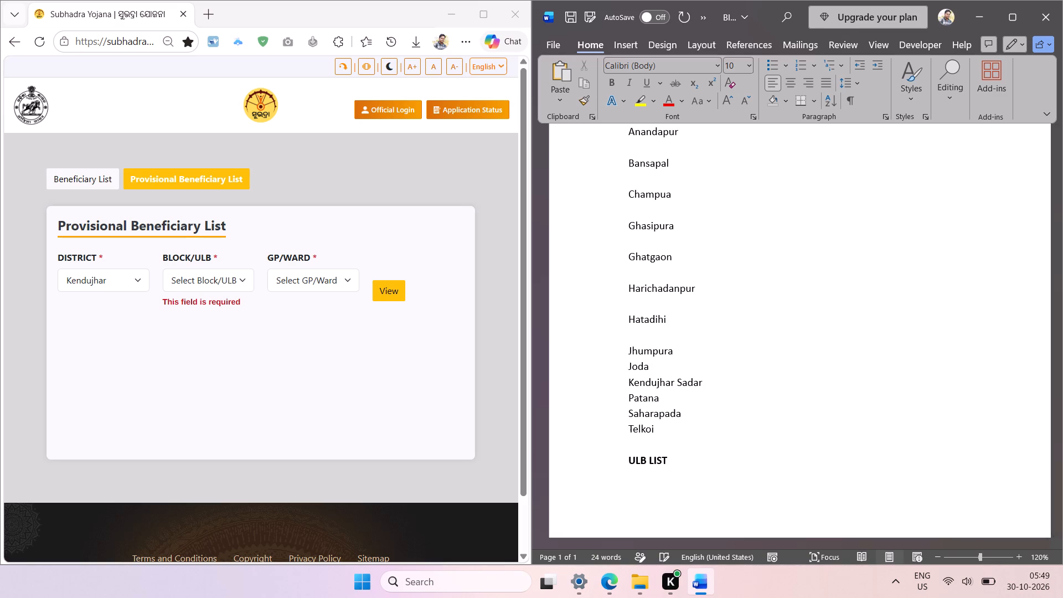
{"action": "key", "text": "Up"}
{"action": "key", "text": "BackSpace"}
{"action": "key", "text": "Up"}
{"action": "key", "text": "BackSpace"}
{"action": "key", "text": "Up"}
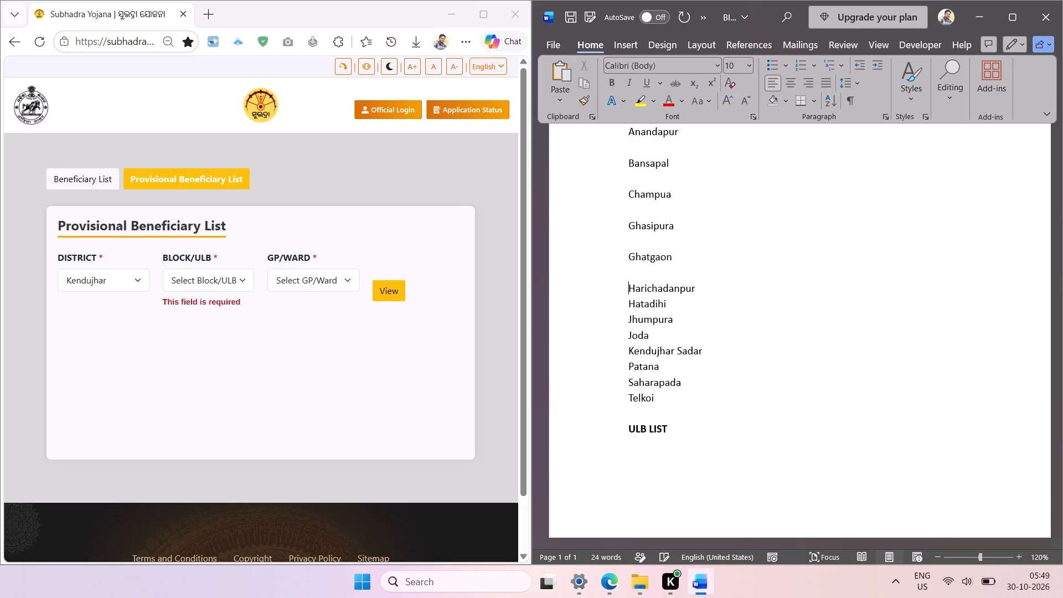
{"action": "key", "text": "BackSpace"}
{"action": "key", "text": "Up"}
{"action": "key", "text": "BackSpace"}
{"action": "key", "text": "Up"}
{"action": "key", "text": "BackSpace"}
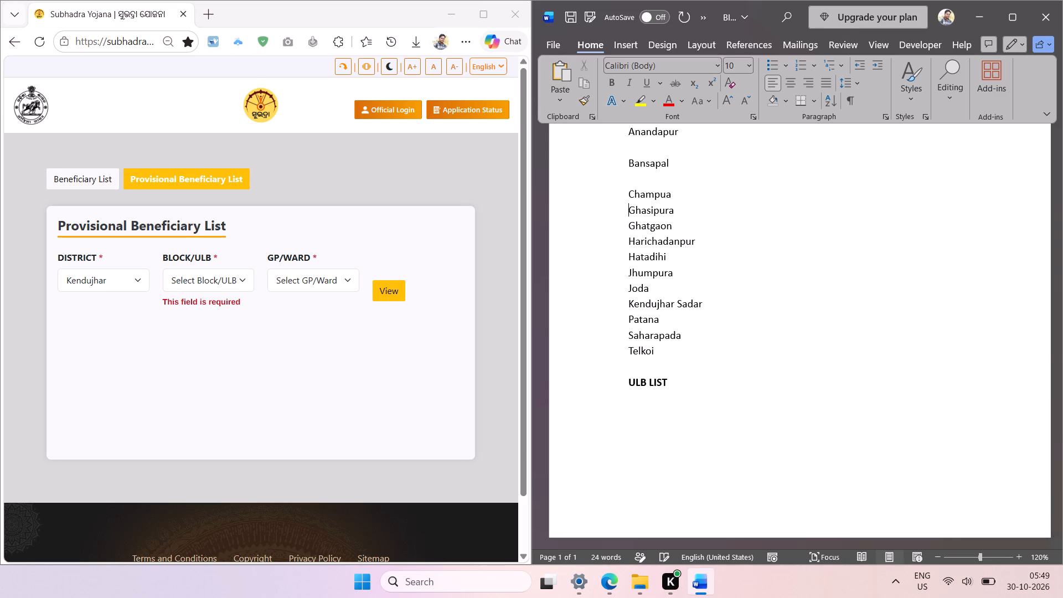
{"action": "scroll", "coordinate": [740, 372], "scroll_direction": "up", "scroll_amount": 1}
{"action": "key", "text": "Up"}
{"action": "key", "text": "BackSpace"}
{"action": "key", "text": "Up"}
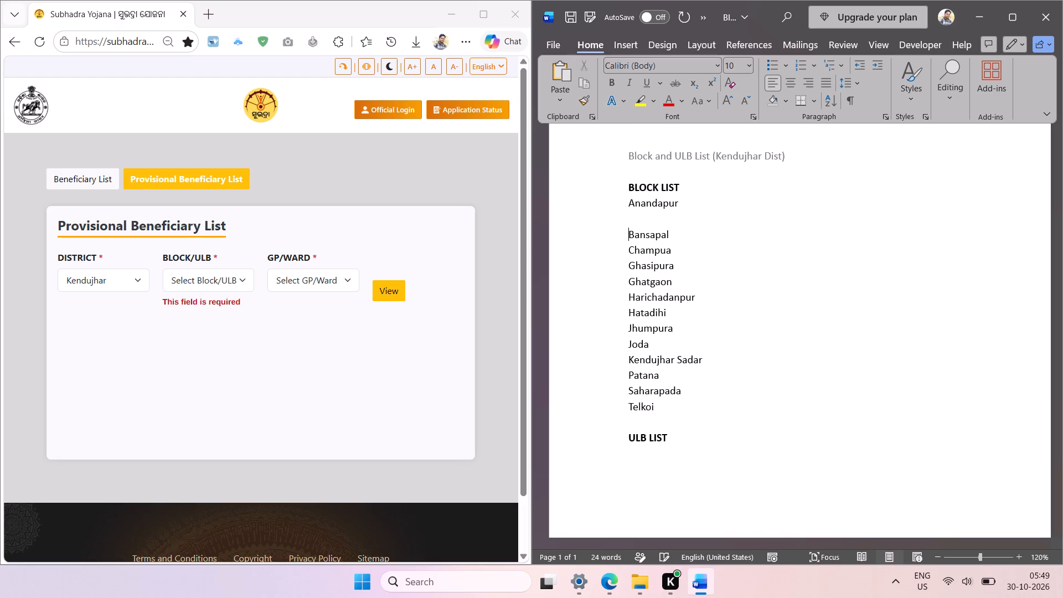
{"action": "key", "text": "BackSpace"}
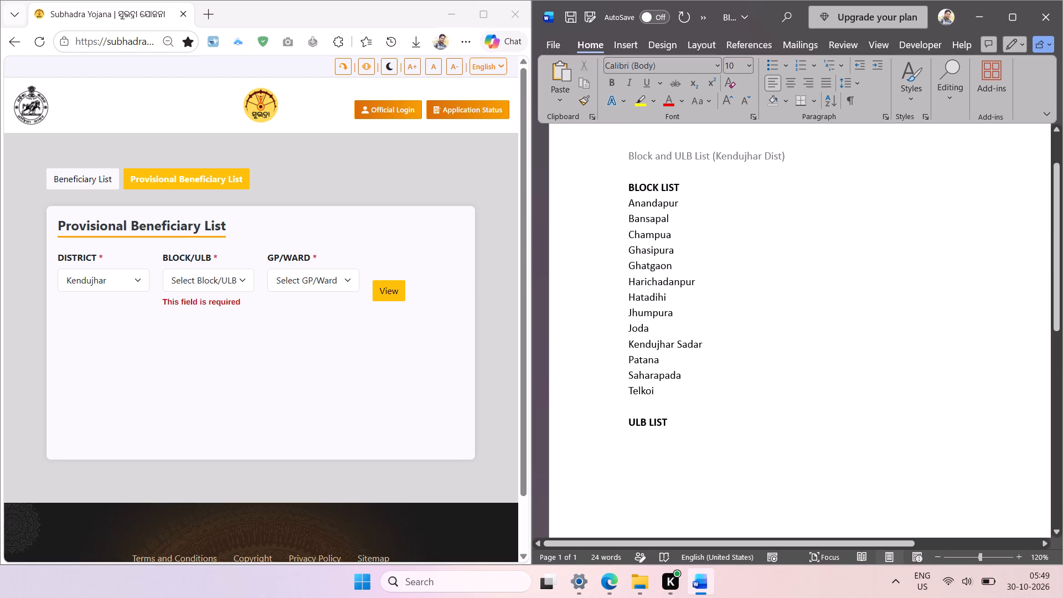
Sort the block names from Anandapur to Telkoi alphabetically and make them a numbered list with reduced indent.
{"action": "left_click_drag", "start_coordinate": [659, 393], "coordinate": [612, 207]}
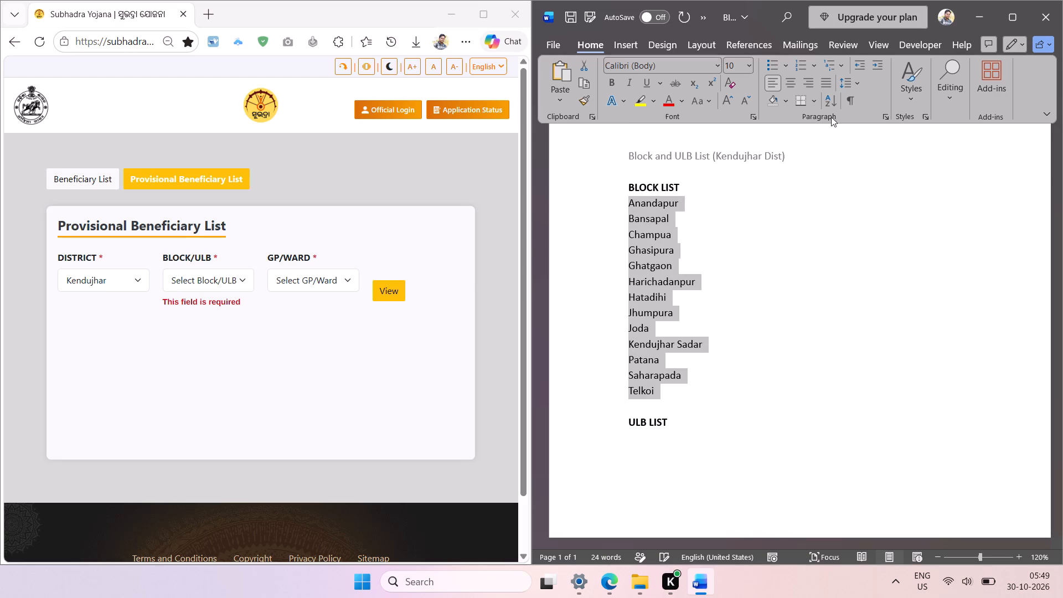
{"action": "left_click", "coordinate": [827, 100]}
{"action": "key", "text": "Return"}
{"action": "left_click", "coordinate": [797, 67]}
{"action": "left_click", "coordinate": [863, 67]}
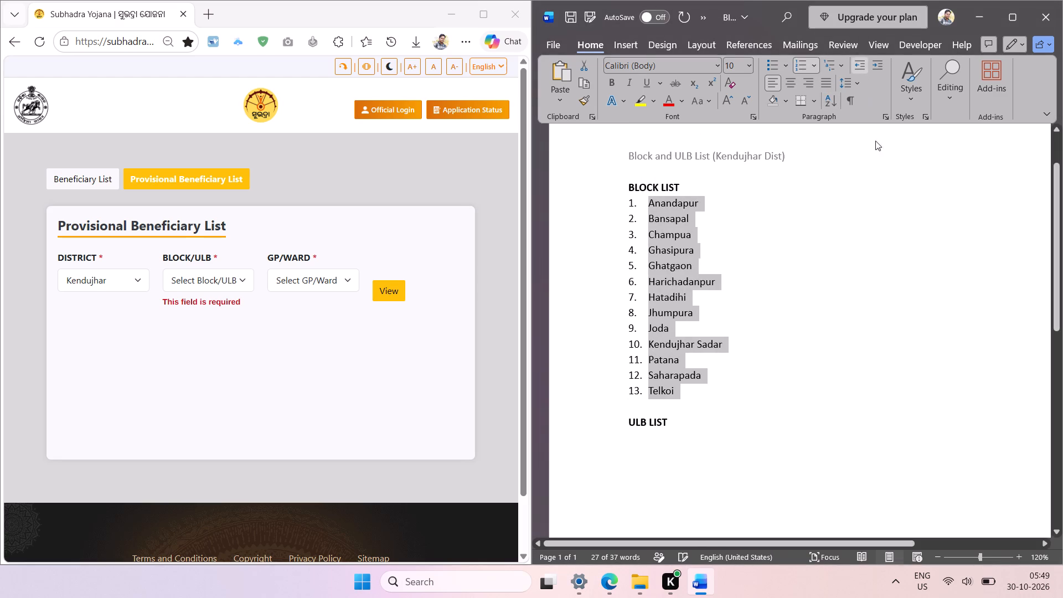
{"action": "left_click", "coordinate": [796, 268]}
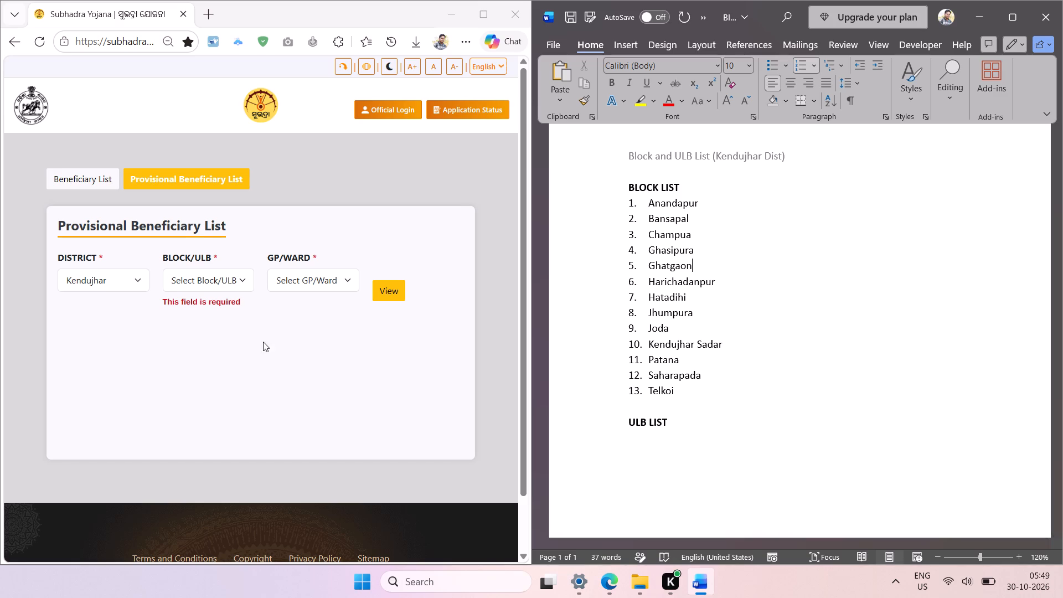
Capture the ULB names from Kendujhar MPL to Joda MPL as text and place the cursor beneath the ULB LIST heading.
{"action": "left_click", "coordinate": [240, 282]}
{"action": "left_click_drag", "start_coordinate": [255, 325], "coordinate": [255, 328]}
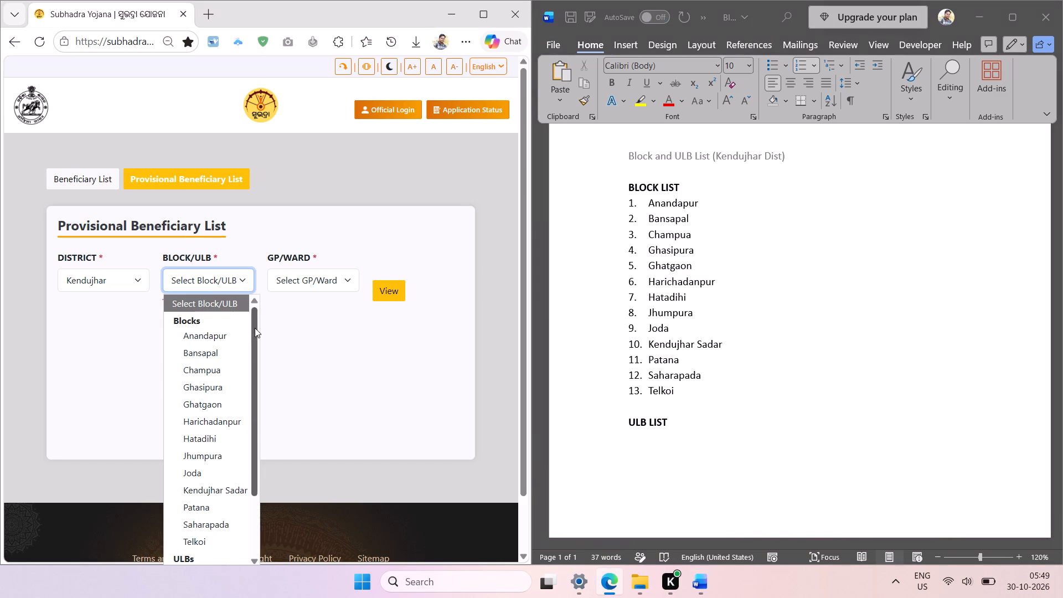
{"action": "left_click_drag", "start_coordinate": [255, 328], "coordinate": [261, 484]}
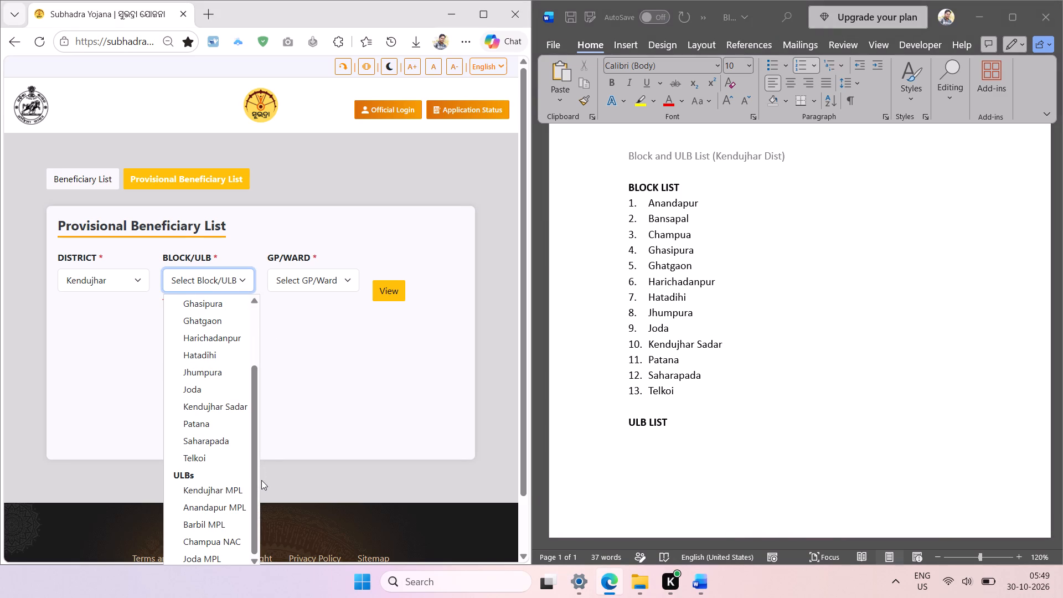
{"action": "key", "text": "shift+super+t"}
{"action": "left_click_drag", "start_coordinate": [173, 482], "coordinate": [173, 483]}
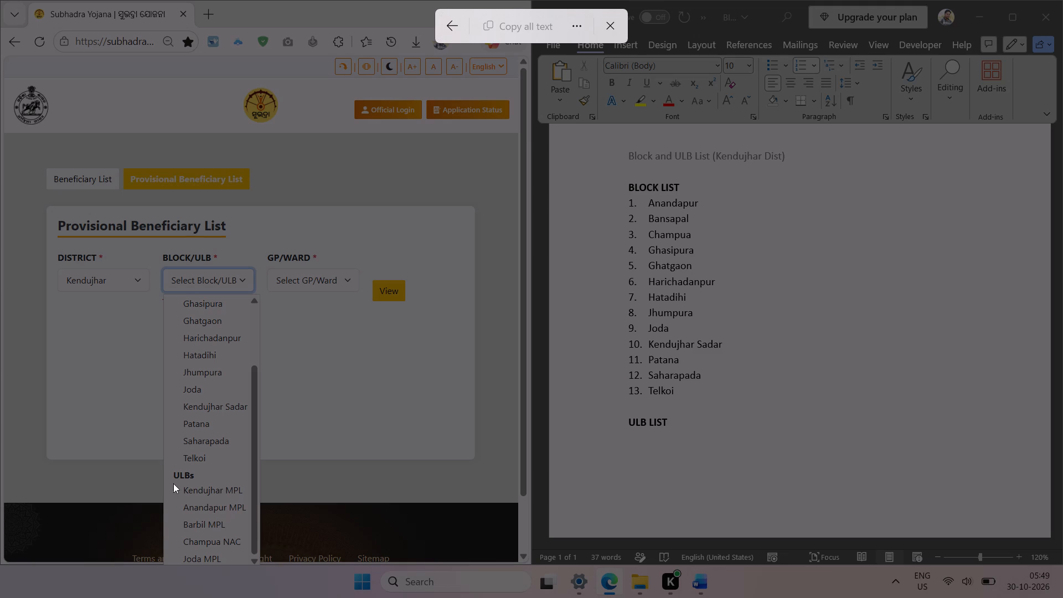
{"action": "left_click_drag", "start_coordinate": [173, 483], "coordinate": [251, 575]}
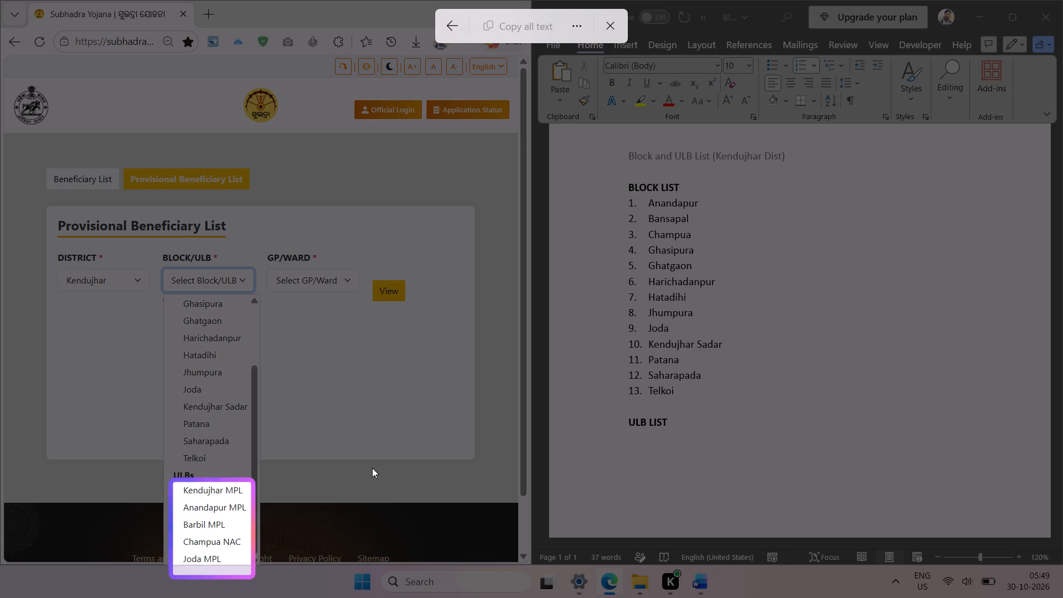
{"action": "left_click", "coordinate": [533, 22]}
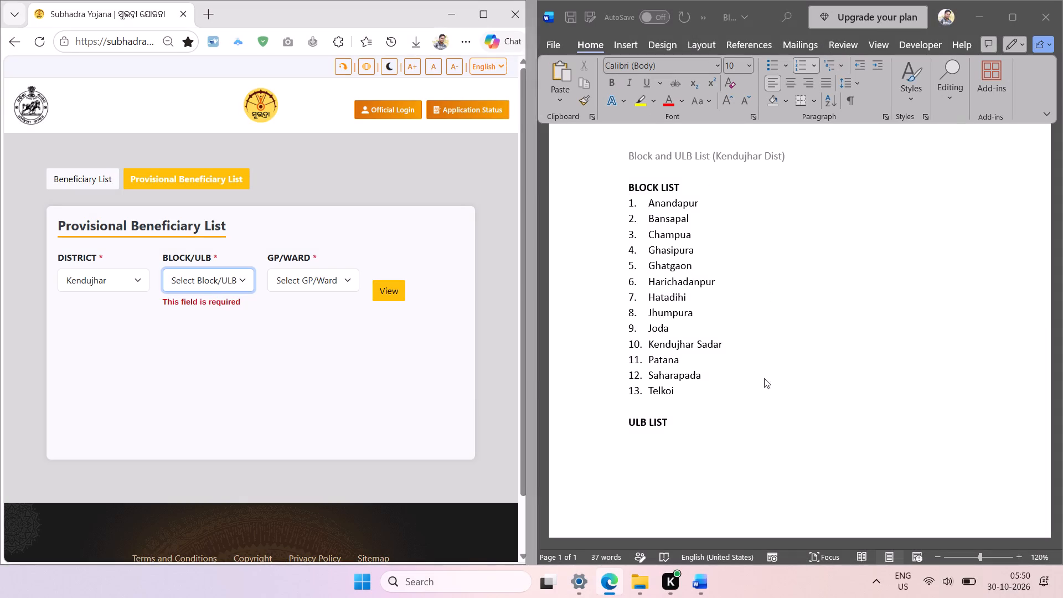
{"action": "left_click", "coordinate": [660, 435]}
{"action": "left_click", "coordinate": [647, 437]}
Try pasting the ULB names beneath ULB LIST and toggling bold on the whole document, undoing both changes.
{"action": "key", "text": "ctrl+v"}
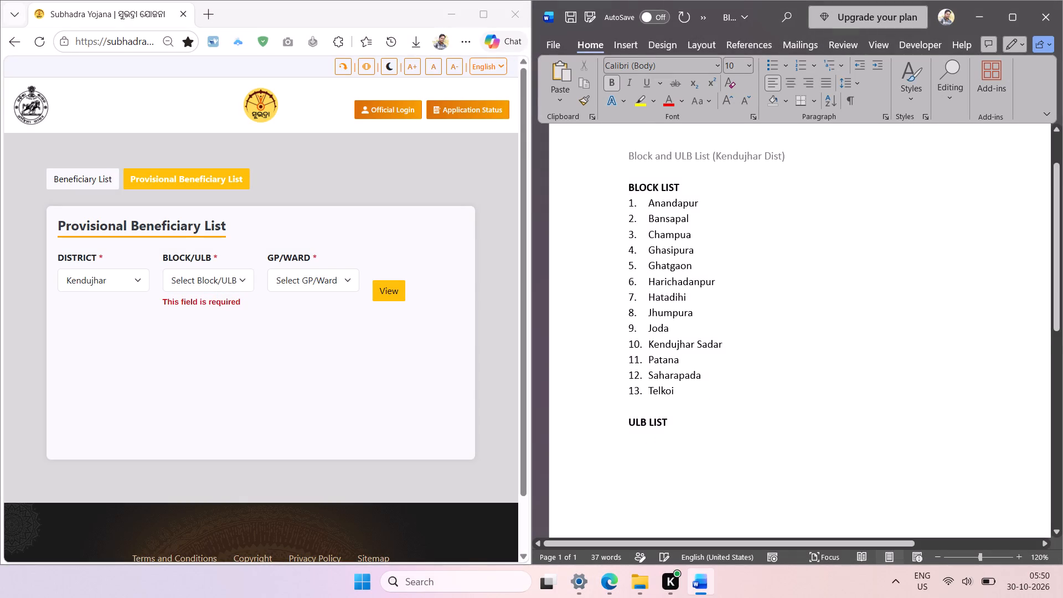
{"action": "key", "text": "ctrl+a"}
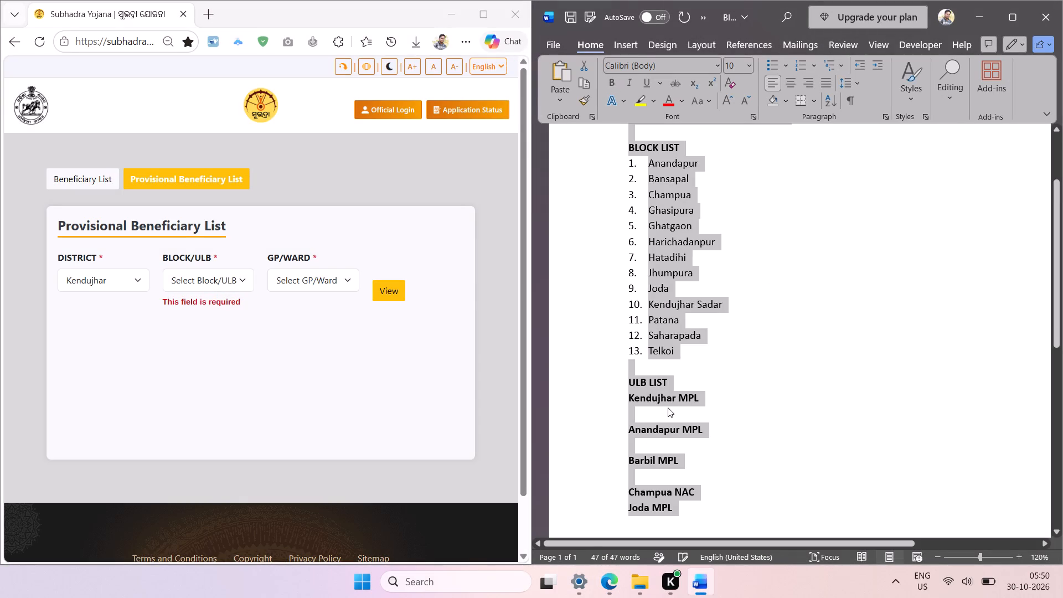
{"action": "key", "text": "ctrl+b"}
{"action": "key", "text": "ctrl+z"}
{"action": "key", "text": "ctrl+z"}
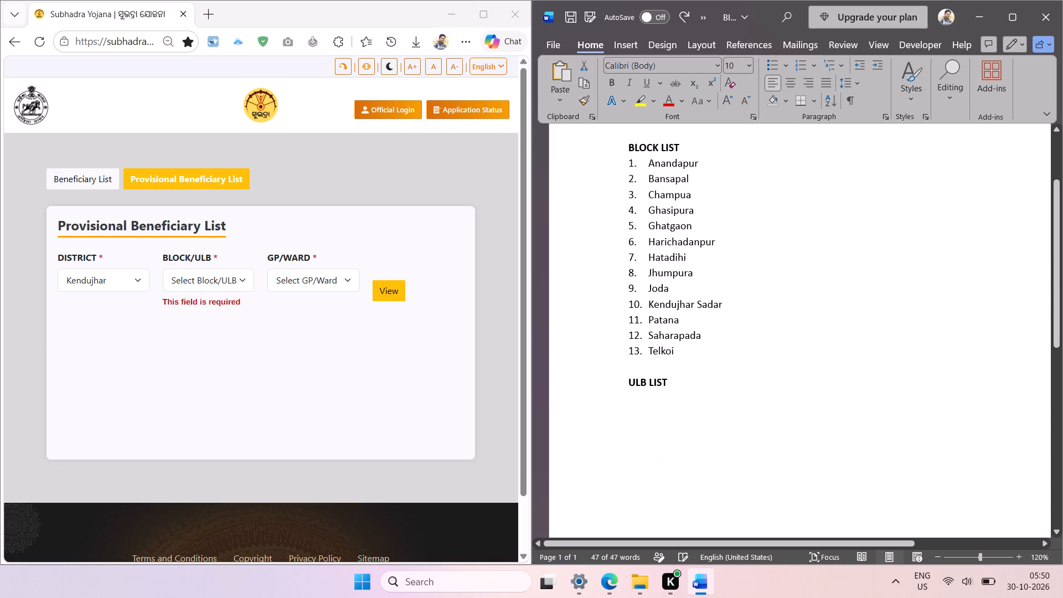
Paste the captured ULB names in non-bold text beneath ULB LIST and remove the blank lines between them.
{"action": "key", "text": "ctrl+b"}
{"action": "key", "text": "ctrl+v"}
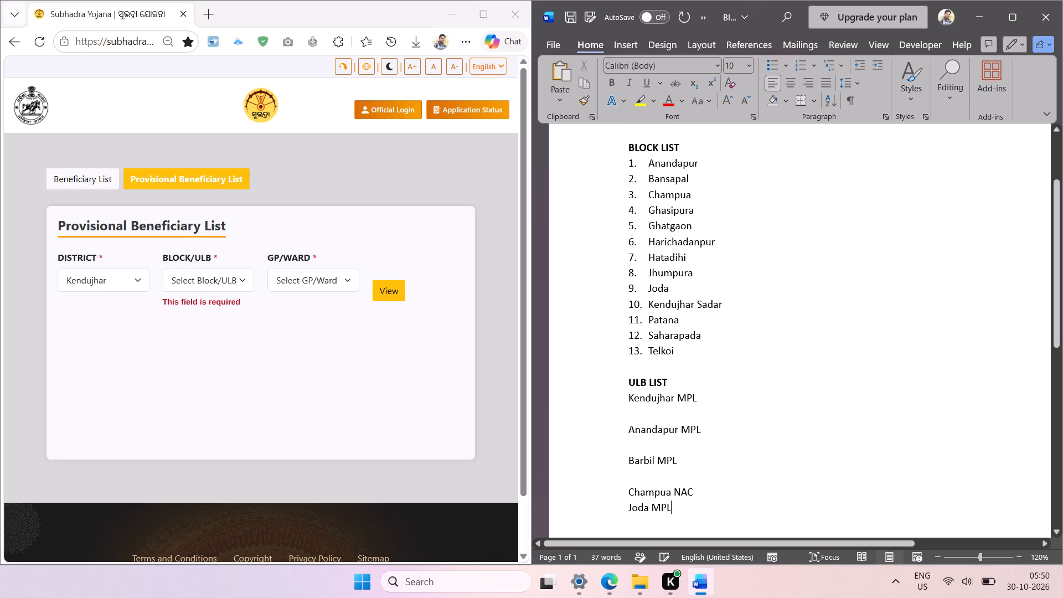
{"action": "key", "text": "Up"}
{"action": "key", "text": "Up"}
{"action": "key", "text": "BackSpace"}
{"action": "key", "text": "Up"}
{"action": "key", "text": "BackSpace"}
{"action": "key", "text": "Up"}
{"action": "key", "text": "BackSpace"}
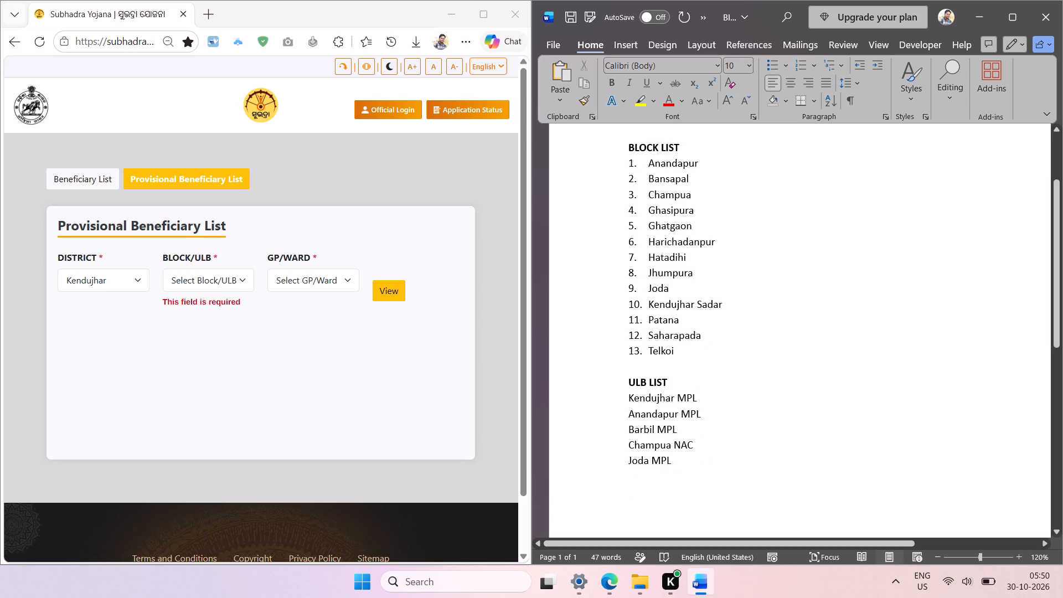
Sort the ULB names alphabetically and make them a numbered list with reduced indent.
{"action": "left_click_drag", "start_coordinate": [674, 464], "coordinate": [628, 400]}
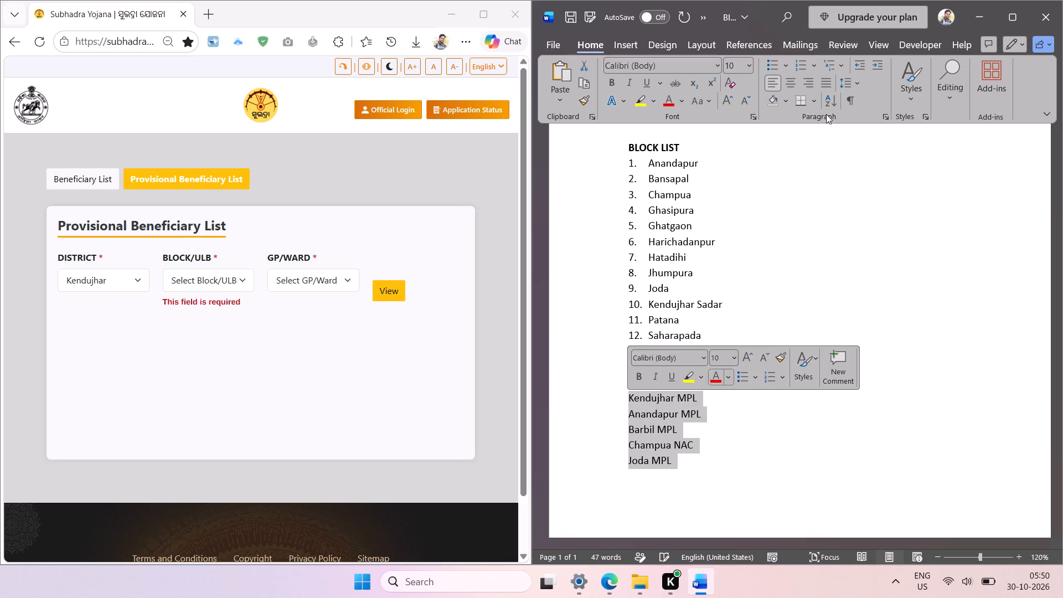
{"action": "left_click", "coordinate": [828, 99]}
{"action": "key", "text": "Return"}
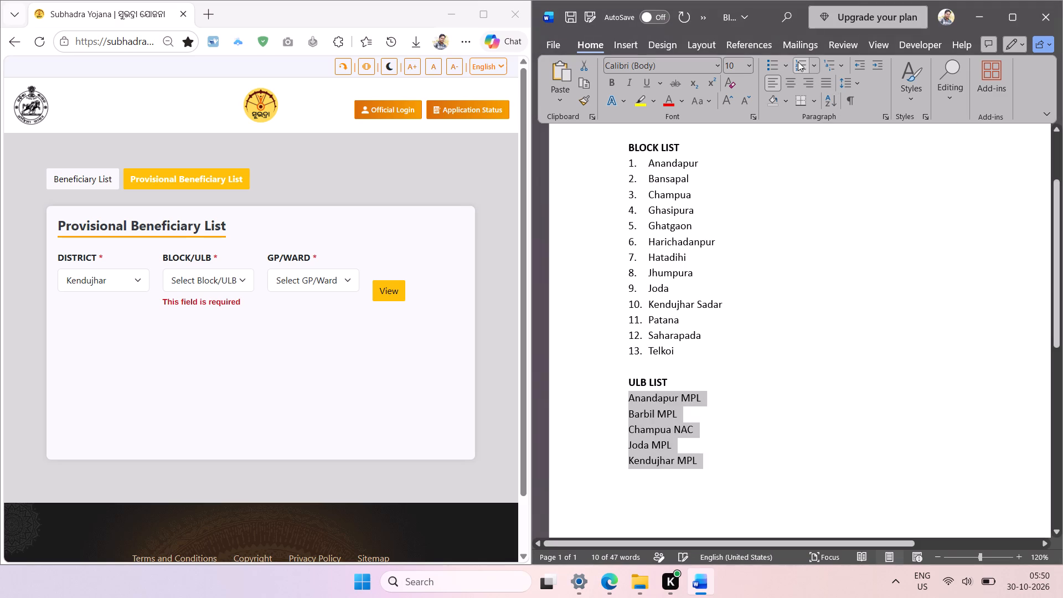
{"action": "left_click", "coordinate": [798, 61]}
{"action": "left_click", "coordinate": [855, 67]}
{"action": "left_click", "coordinate": [778, 254]}
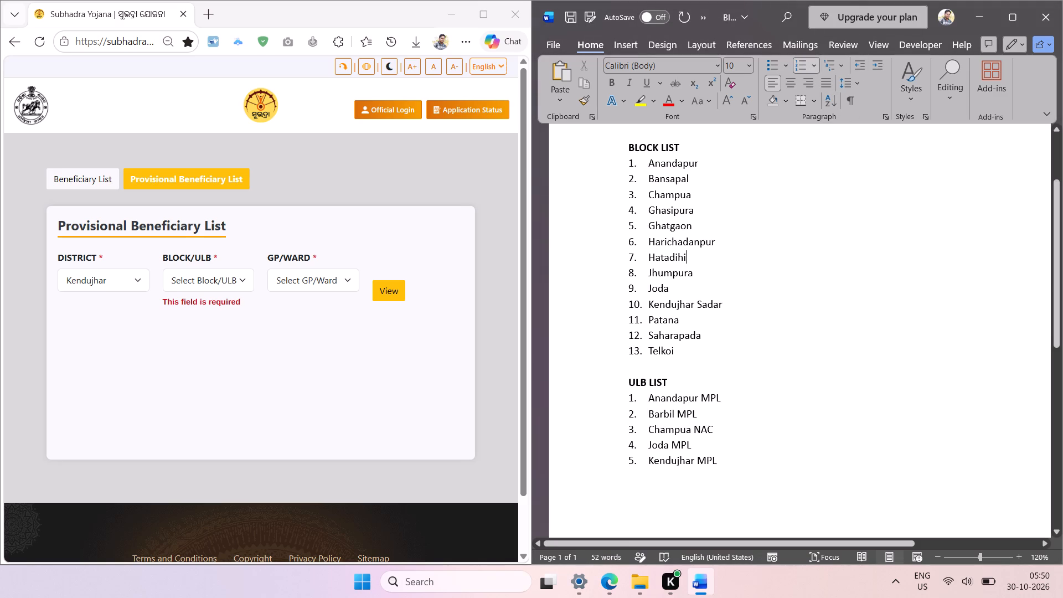
Save and close the Block and ULB document.
{"action": "key", "text": "ctrl+s"}
{"action": "left_click", "coordinate": [1050, 20]}
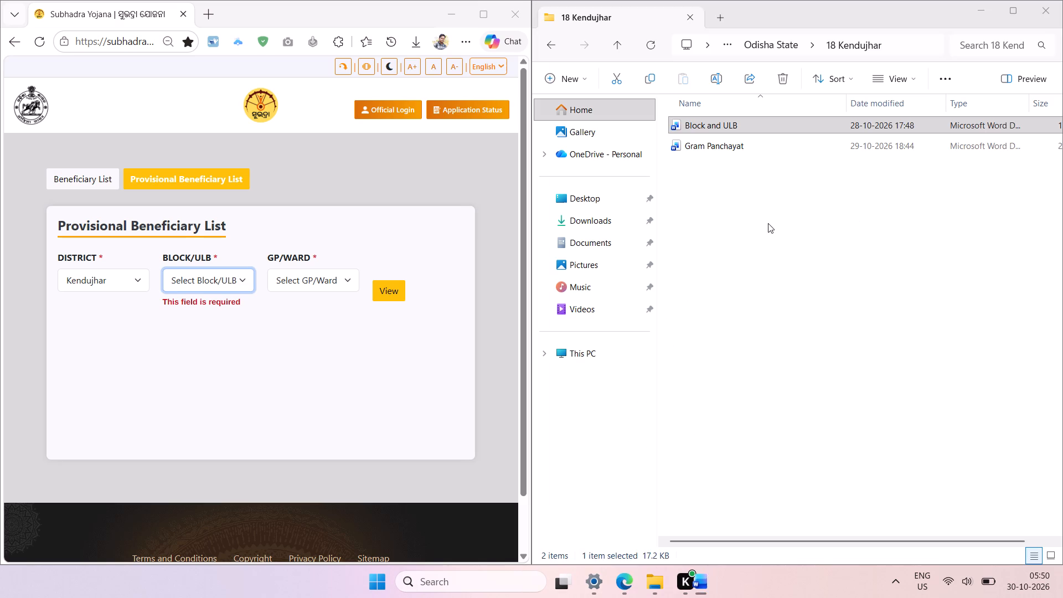
Open the Gram Panchayat document from the 18 Kendujhar folder and arrange its window side by side with the browser.
{"action": "left_click", "coordinate": [761, 214]}
{"action": "left_click", "coordinate": [740, 146]}
{"action": "double_click", "coordinate": [779, 146]}
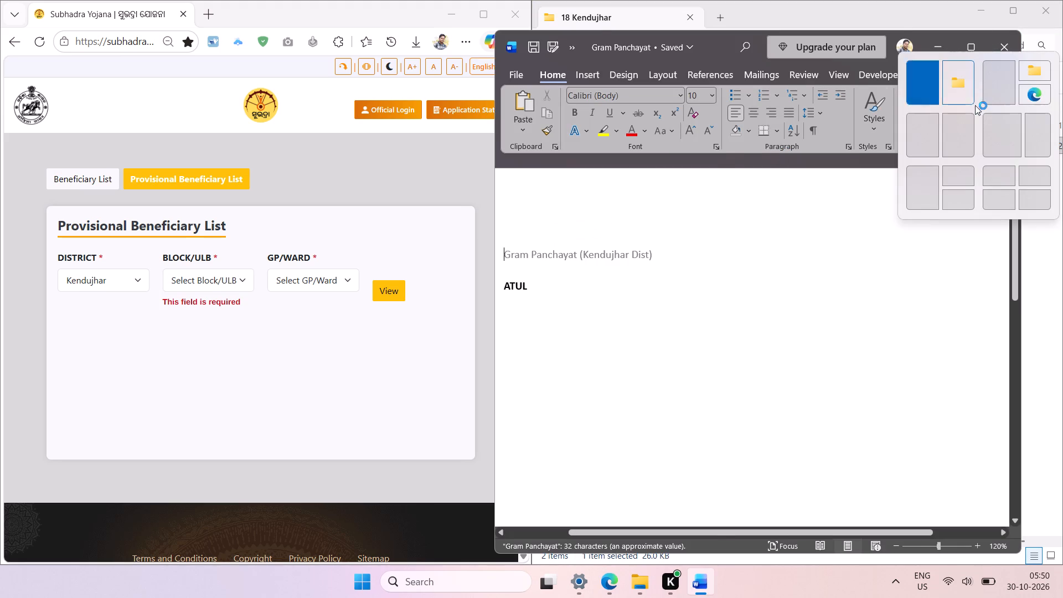
{"action": "left_click", "coordinate": [972, 120]}
Choose Anandapur as the Block/ULB in the web form and capture that name as text.
{"action": "left_click", "coordinate": [290, 325]}
{"action": "left_click", "coordinate": [225, 288]}
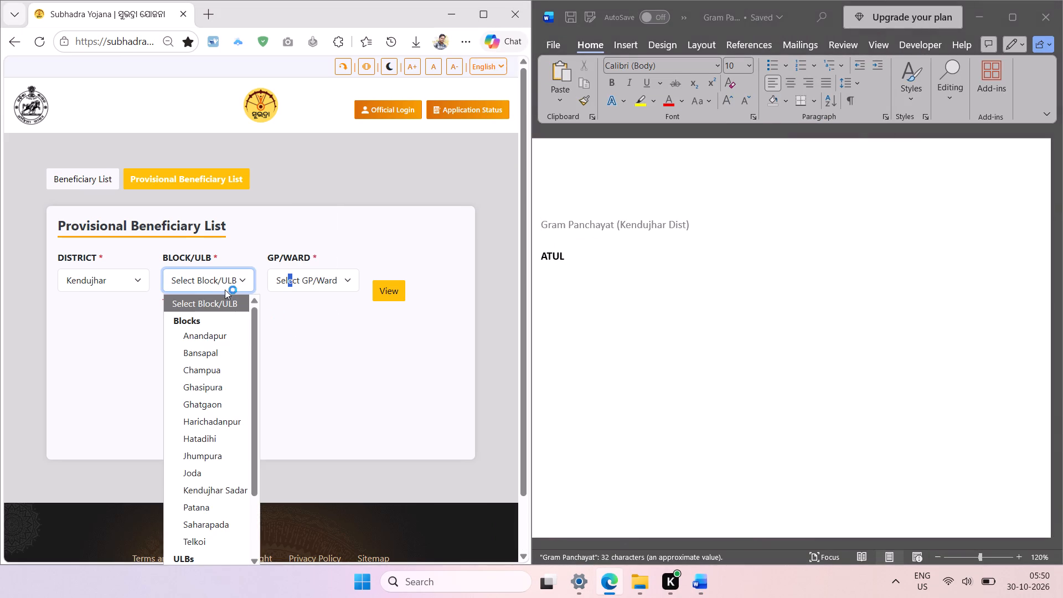
{"action": "left_click", "coordinate": [213, 336]}
{"action": "left_click", "coordinate": [295, 361]}
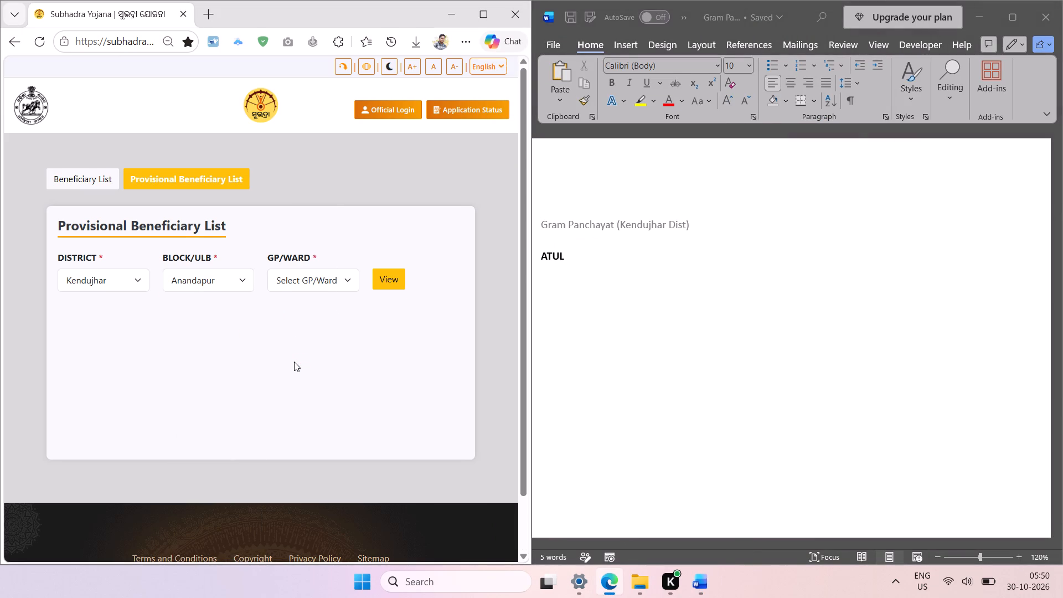
{"action": "key", "text": "shift+super+t"}
{"action": "left_click_drag", "start_coordinate": [166, 270], "coordinate": [229, 308]}
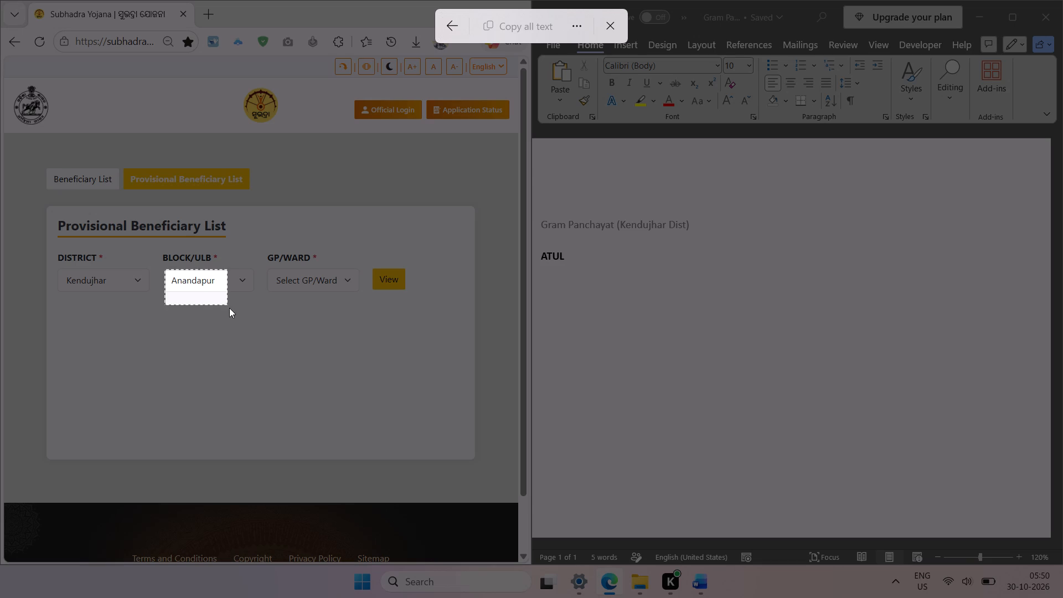
{"action": "left_click_drag", "start_coordinate": [229, 308], "coordinate": [233, 315]}
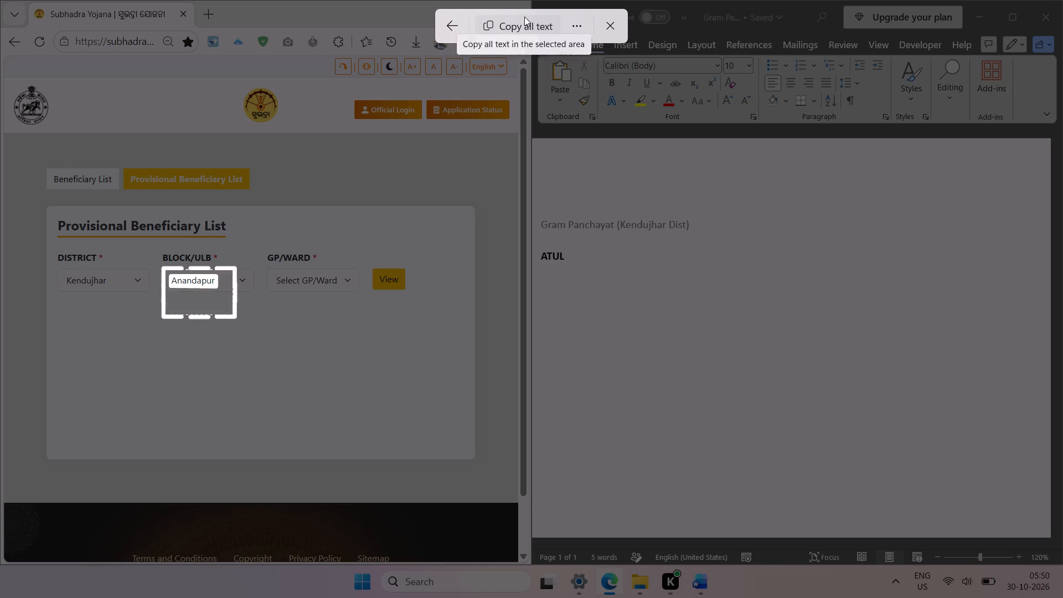
{"action": "left_click", "coordinate": [524, 17]}
Replace the ATUL heading with the captured block name in capitals, ANANDAPUR, and start a new line below it.
{"action": "left_click", "coordinate": [623, 215]}
{"action": "double_click", "coordinate": [559, 255]}
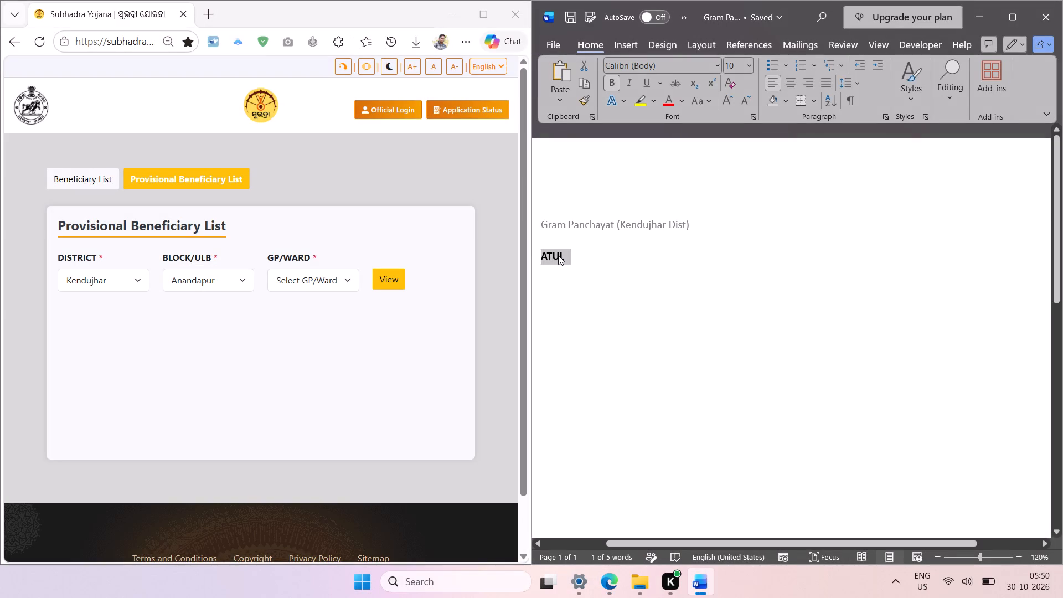
{"action": "key", "text": "ctrl+v"}
{"action": "key", "text": "shift+F3"}
{"action": "left_click", "coordinate": [616, 277]}
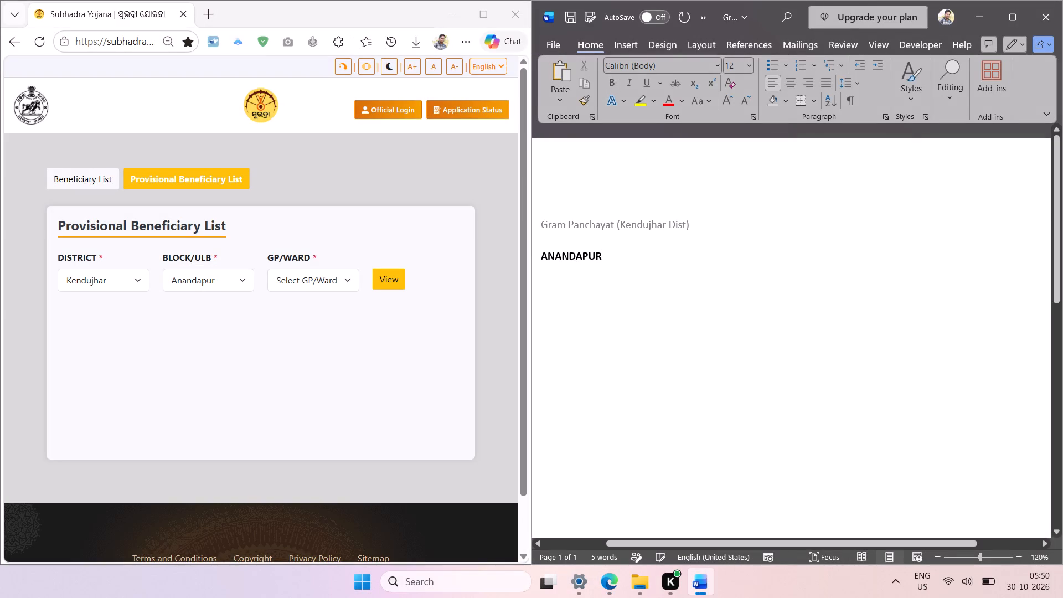
{"action": "scroll", "coordinate": [617, 307], "scroll_direction": "right", "scroll_amount": 4}
{"action": "key", "text": "Return"}
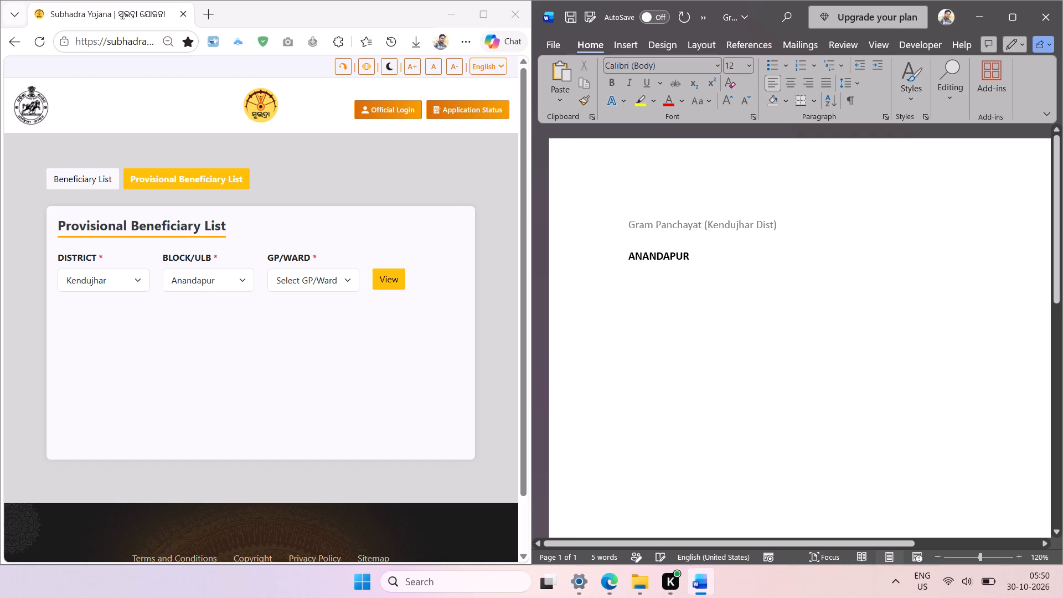
Capture the Anandapur gram panchayat names from Bailo to Mochinda as text from the GP/Ward choices.
{"action": "left_click", "coordinate": [331, 282]}
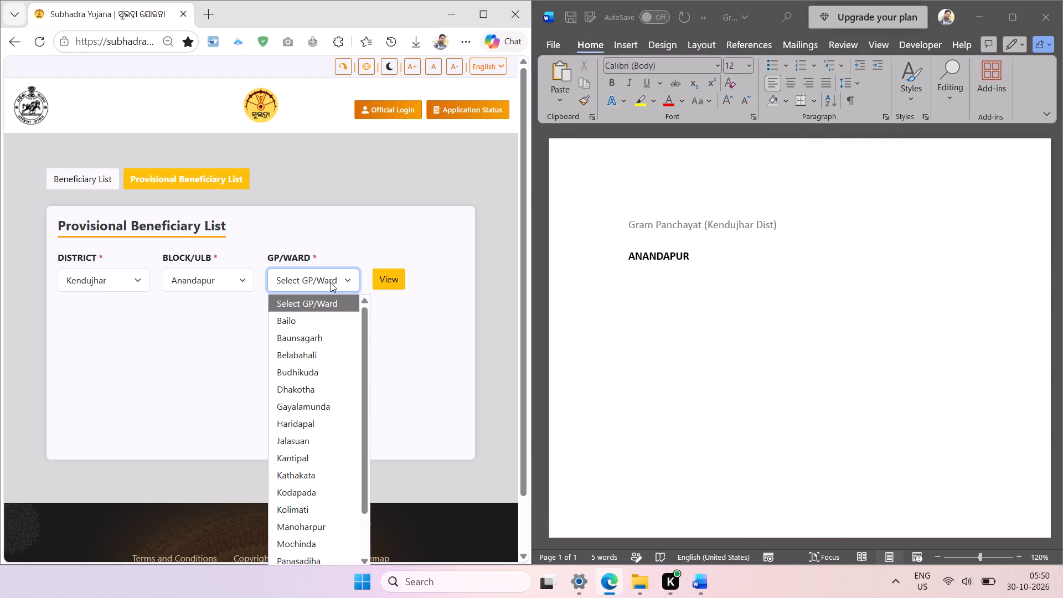
{"action": "key", "text": "shift+super+t"}
{"action": "left_click_drag", "start_coordinate": [273, 315], "coordinate": [272, 315]}
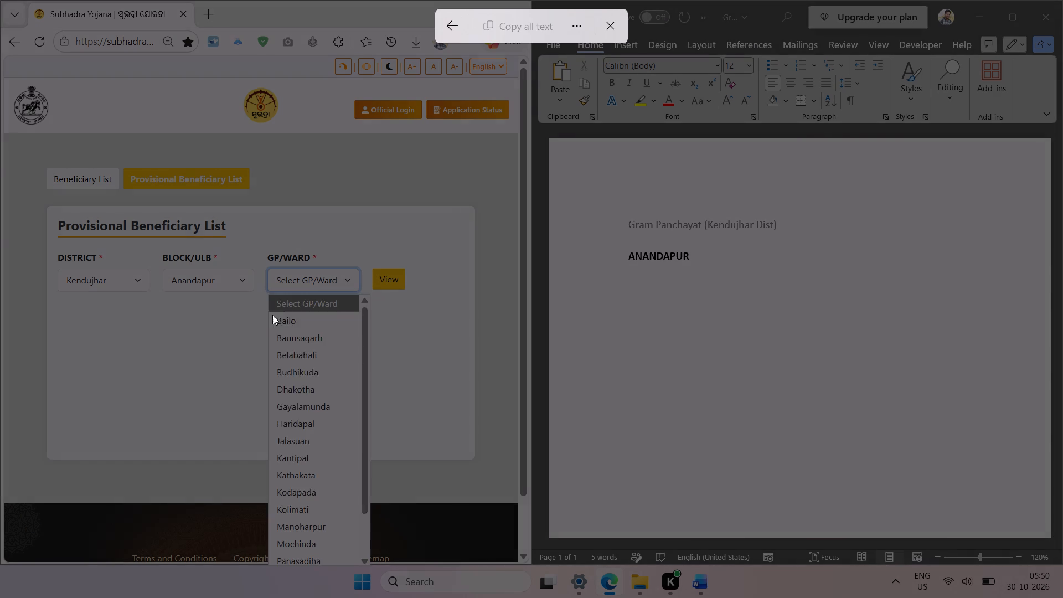
{"action": "left_click_drag", "start_coordinate": [272, 315], "coordinate": [356, 549]}
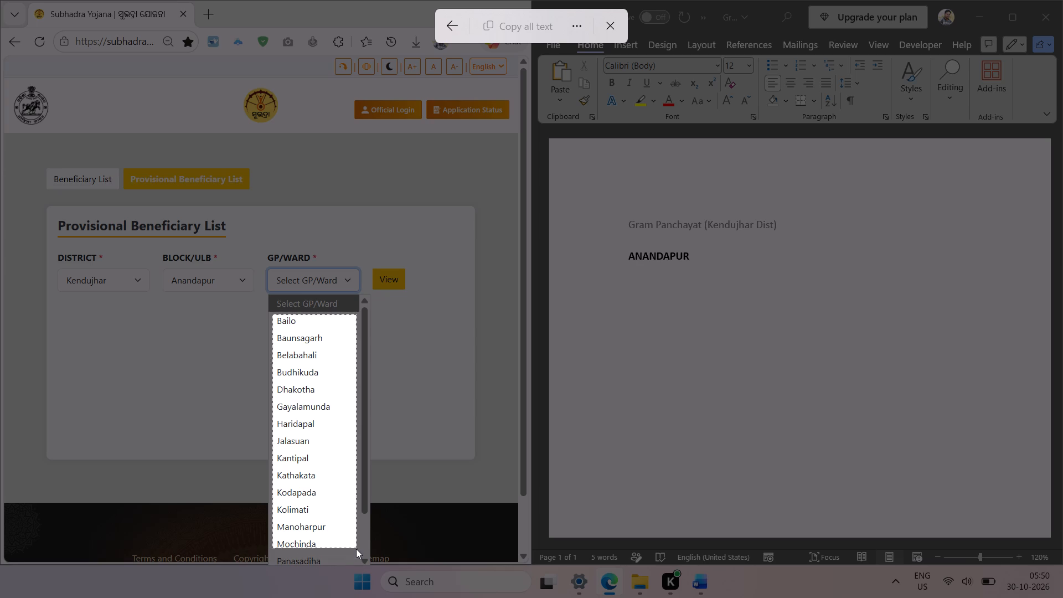
{"action": "left_click_drag", "start_coordinate": [356, 549], "coordinate": [355, 551]}
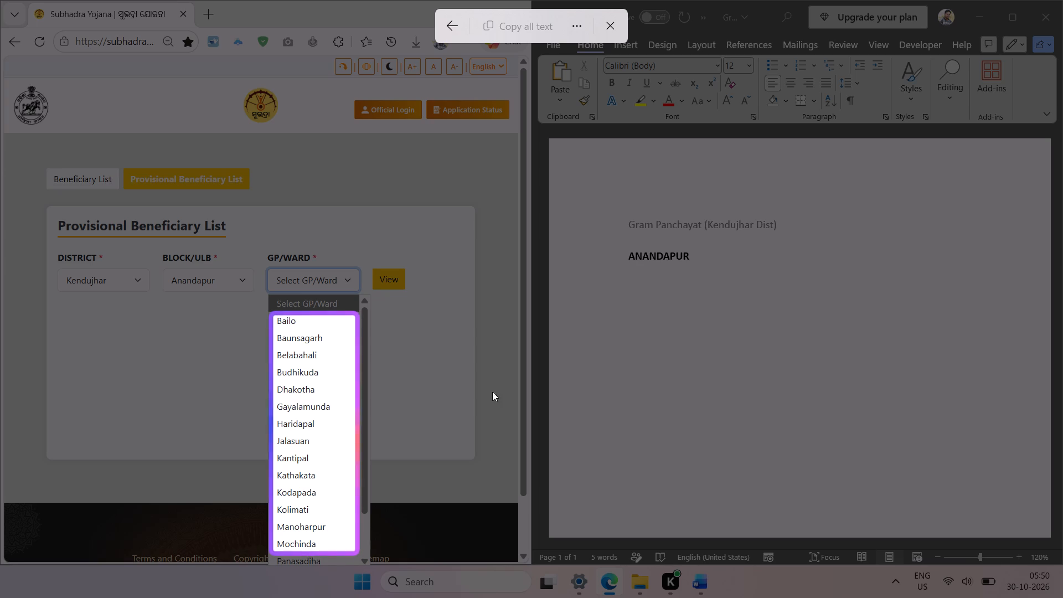
{"action": "left_click", "coordinate": [523, 19]}
Paste the captured gram panchayat names beneath the ANANDAPUR heading and add new lines after Mochinda.
{"action": "left_click", "coordinate": [650, 277]}
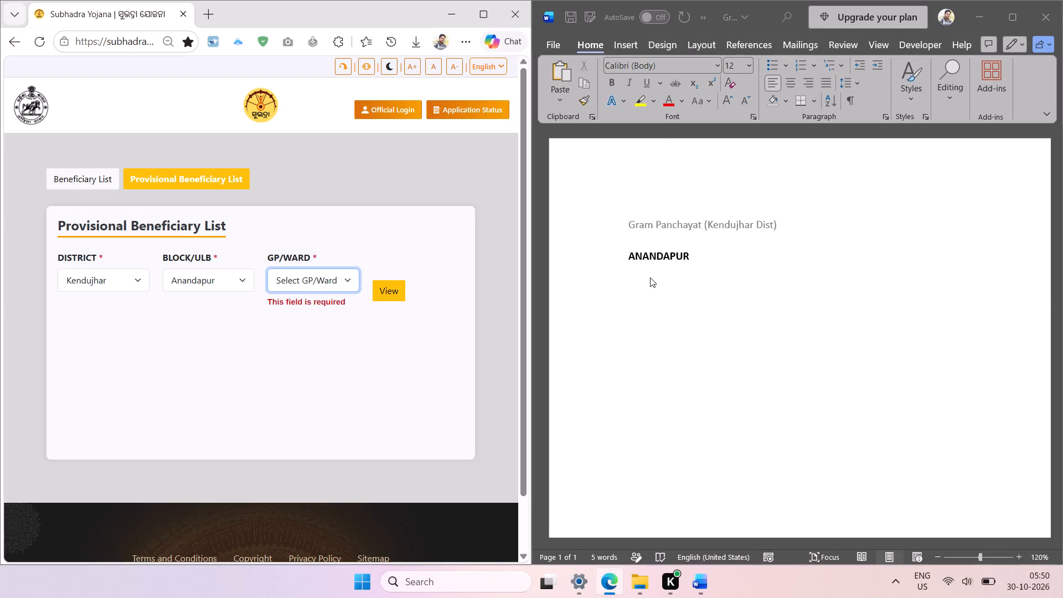
{"action": "key", "text": "ctrl+v"}
{"action": "key", "text": "Return"}
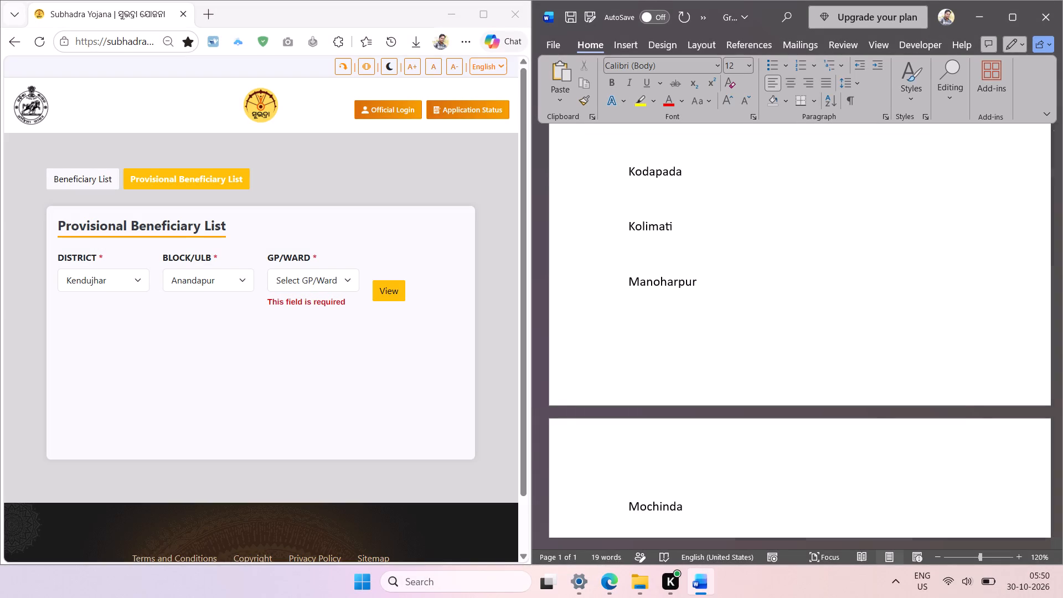
{"action": "key", "text": "Return"}
{"action": "key", "text": "Return"}
Capture the Anandapur gram panchayat names from Mochinda to Taratara as text from the GP/Ward choices.
{"action": "left_click", "coordinate": [339, 278]}
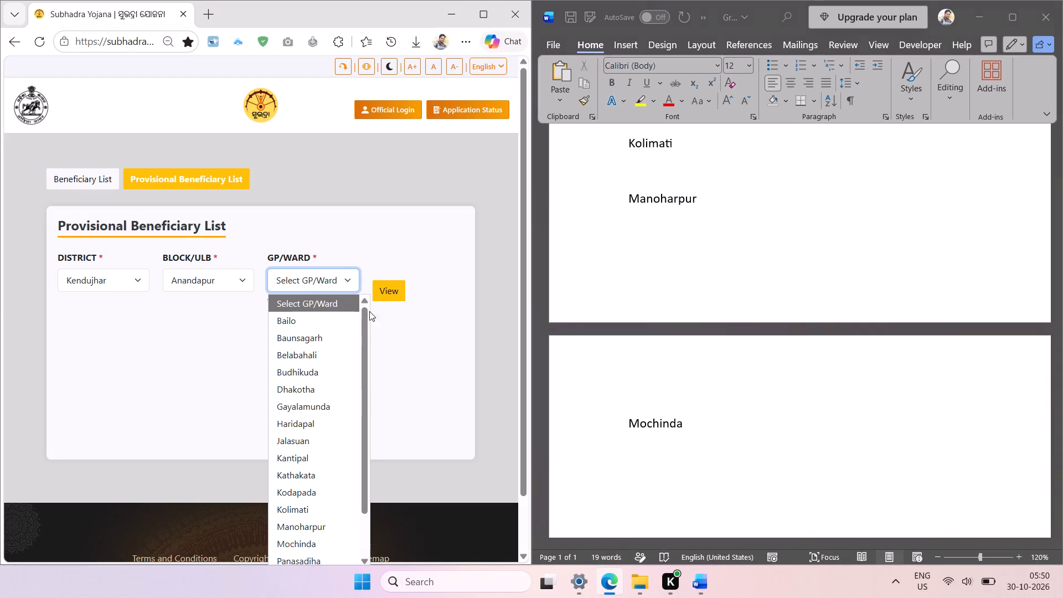
{"action": "left_click_drag", "start_coordinate": [364, 311], "coordinate": [364, 393]}
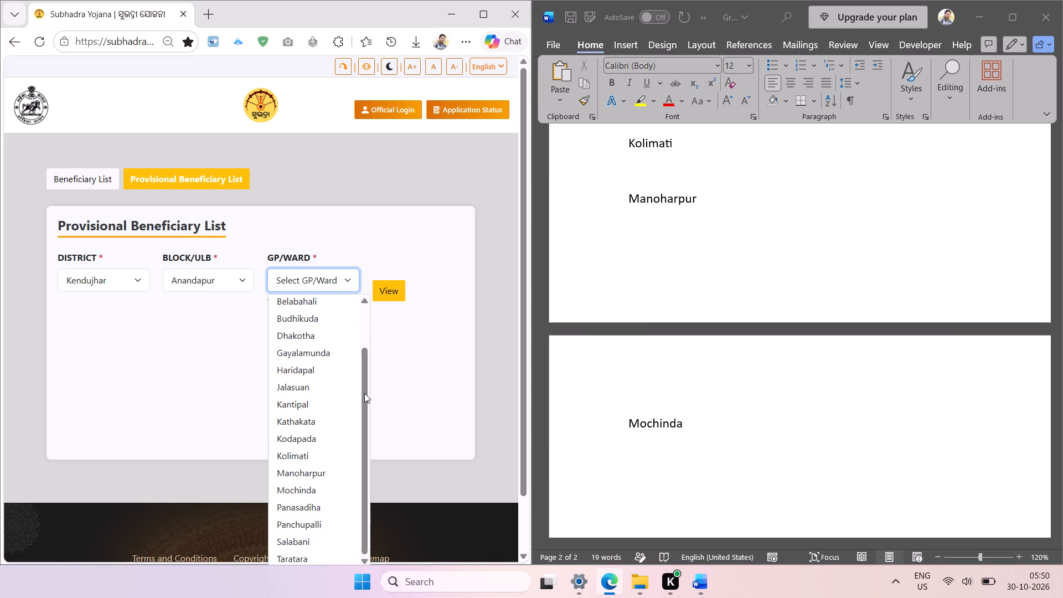
{"action": "key", "text": "shift+super+t"}
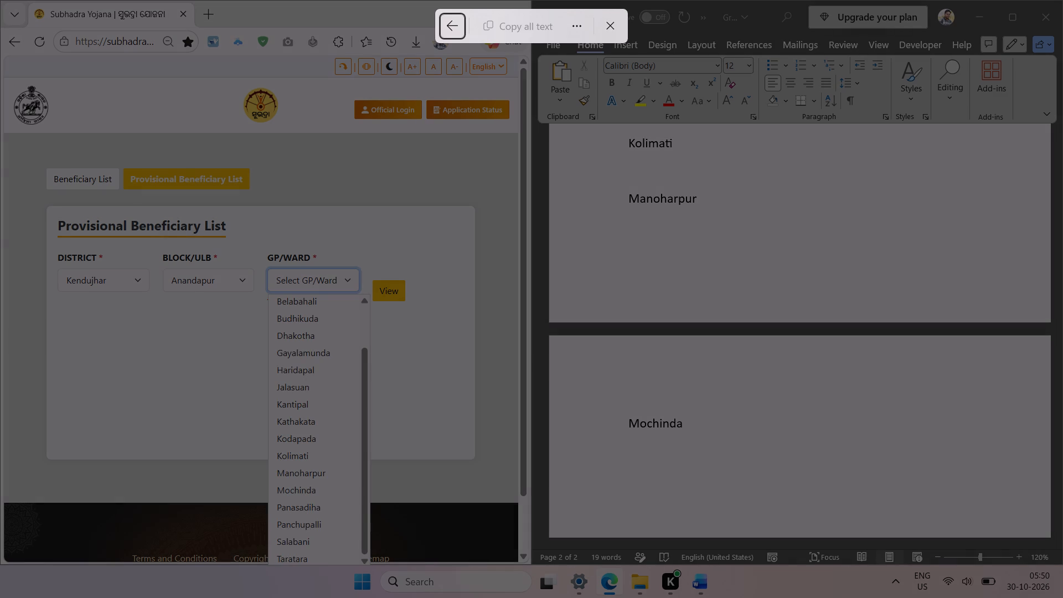
{"action": "left_click_drag", "start_coordinate": [273, 482], "coordinate": [328, 580]}
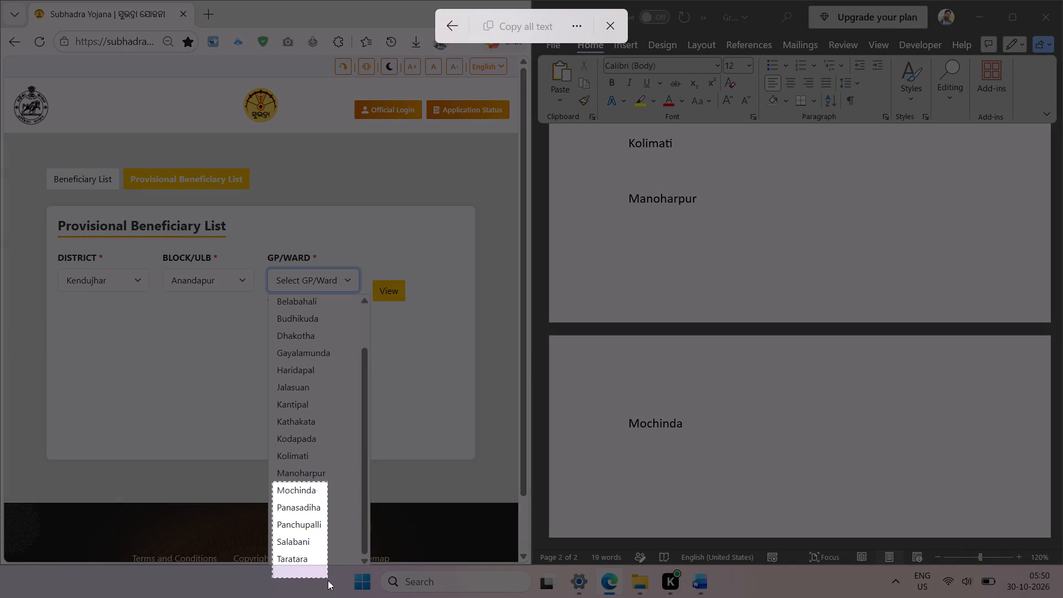
{"action": "left_click_drag", "start_coordinate": [328, 580], "coordinate": [335, 584]}
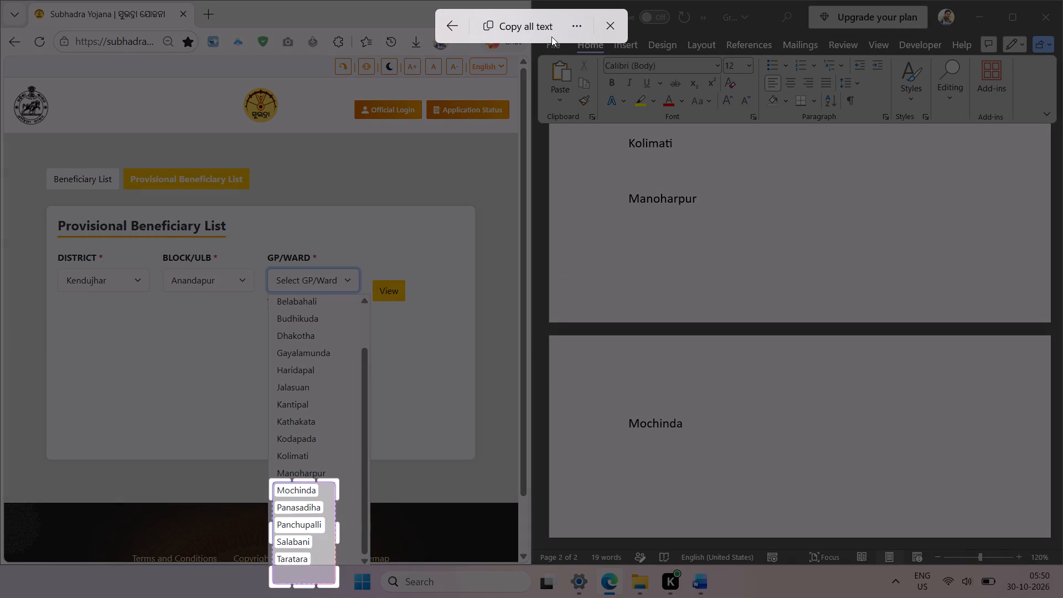
{"action": "left_click", "coordinate": [541, 31]}
Paste the captured names at the end of the Word list and delete the duplicate Mochinda entry.
{"action": "left_click", "coordinate": [654, 435]}
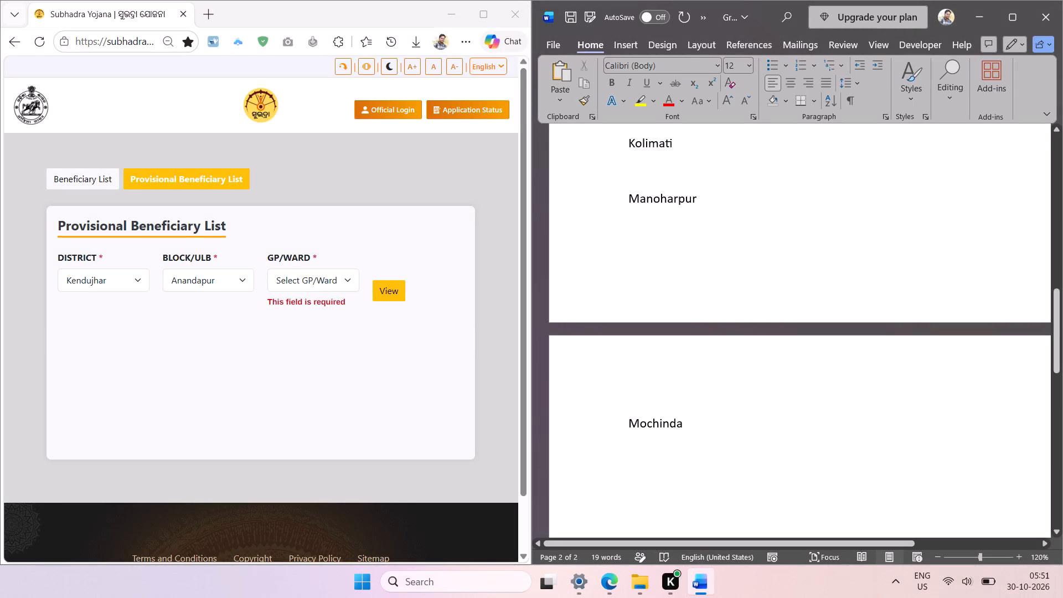
{"action": "key", "text": "ctrl+v"}
{"action": "double_click", "coordinate": [662, 232]}
{"action": "key", "text": "BackSpace"}
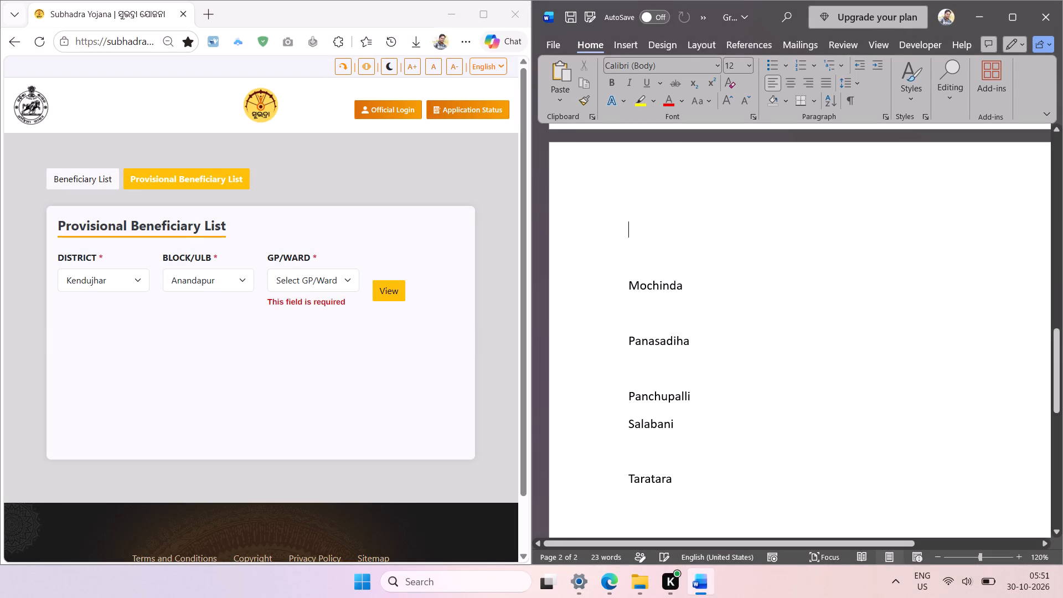
Set the whole document's text to Calibri at size 10.
{"action": "key", "text": "ctrl+a"}
{"action": "left_click", "coordinate": [746, 64]}
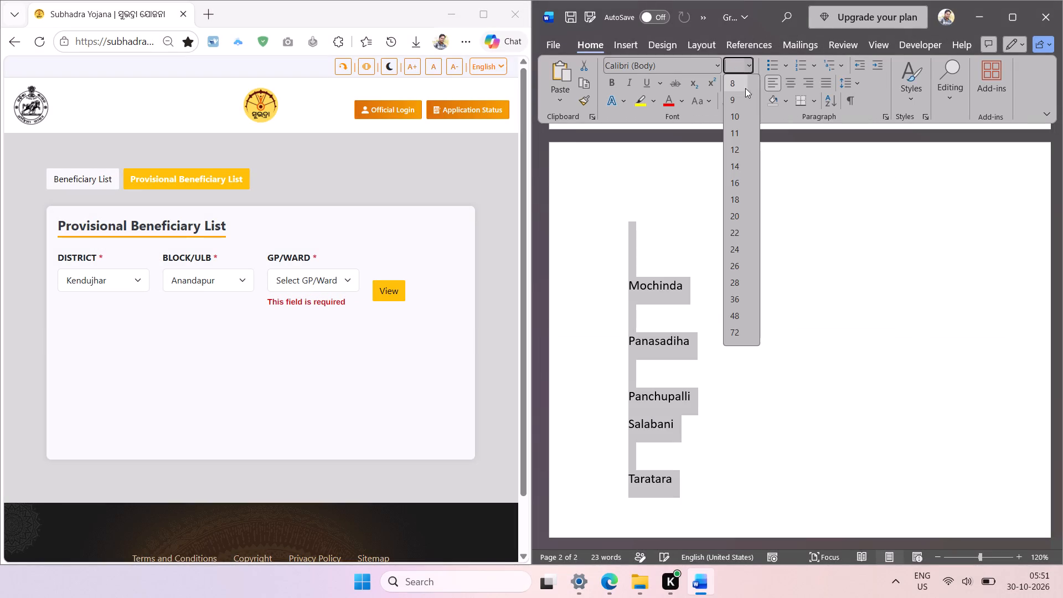
{"action": "left_click", "coordinate": [739, 117]}
{"action": "left_click", "coordinate": [716, 66]}
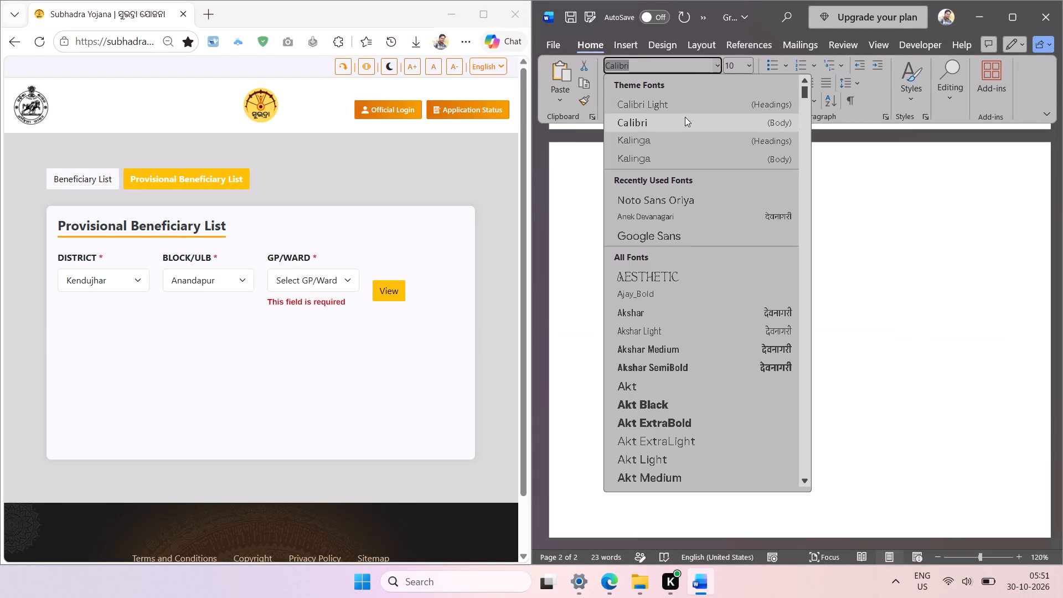
{"action": "left_click", "coordinate": [672, 118]}
{"action": "left_click", "coordinate": [704, 238]}
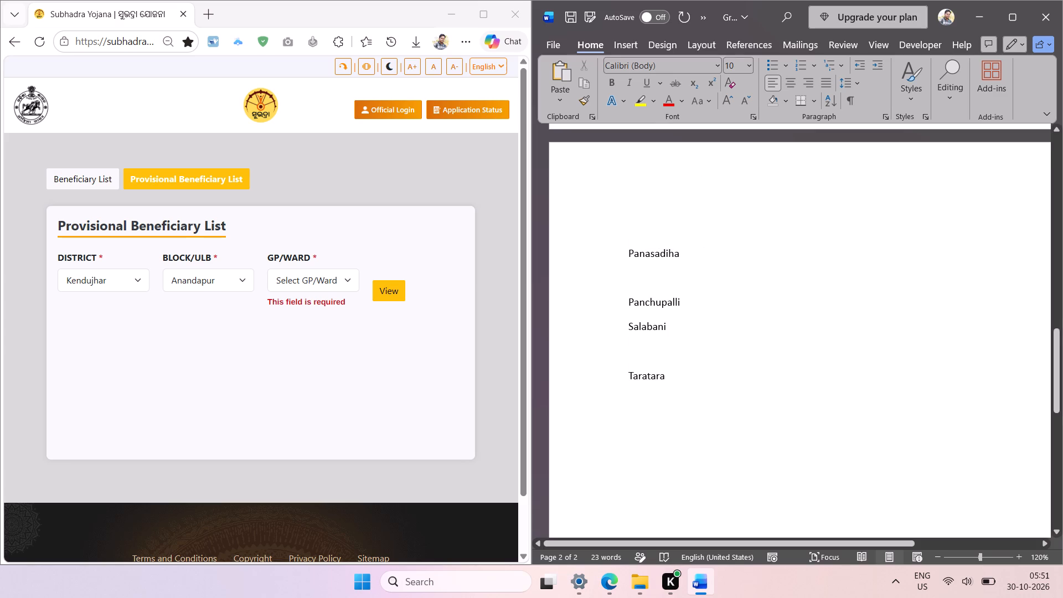
Remove the space after paragraphs throughout the document.
{"action": "scroll", "coordinate": [736, 264], "scroll_direction": "up", "scroll_amount": 5}
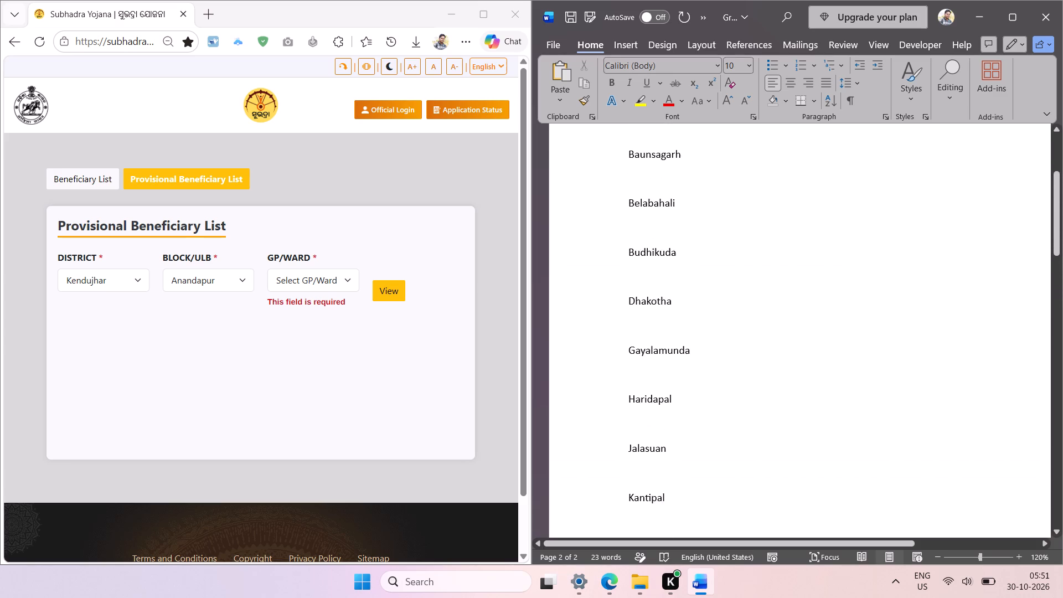
{"action": "scroll", "coordinate": [734, 264], "scroll_direction": "up", "scroll_amount": 1}
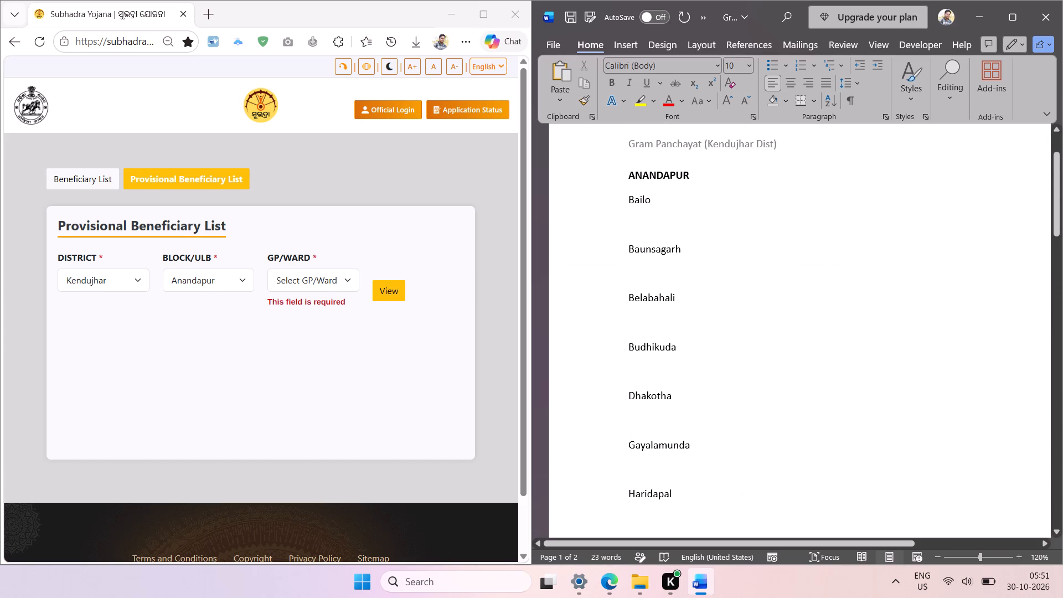
{"action": "key", "text": "ctrl+minus"}
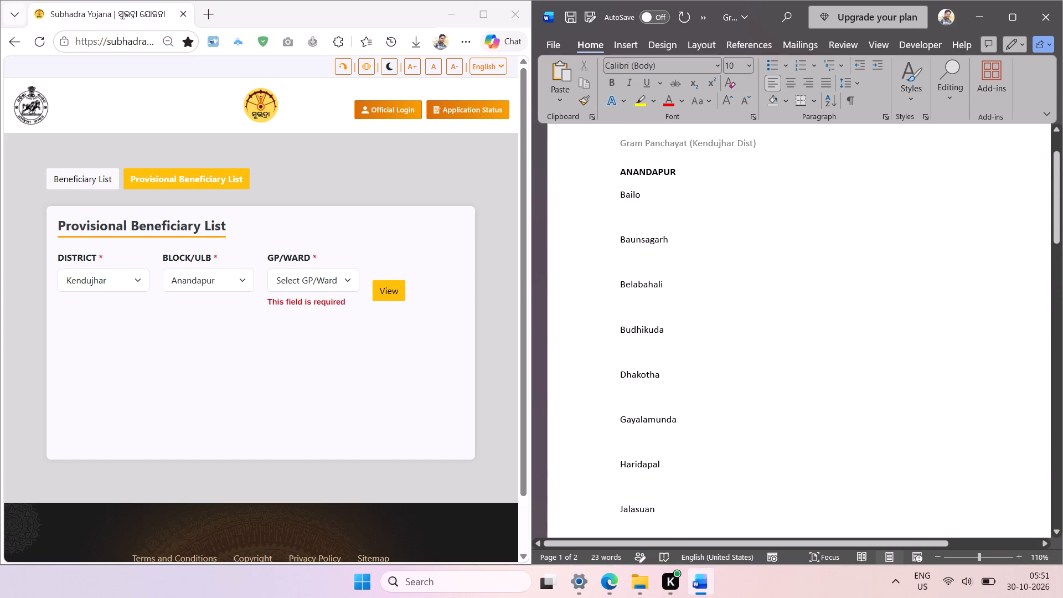
{"action": "left_click", "coordinate": [644, 484]}
{"action": "key", "text": "ctrl+a"}
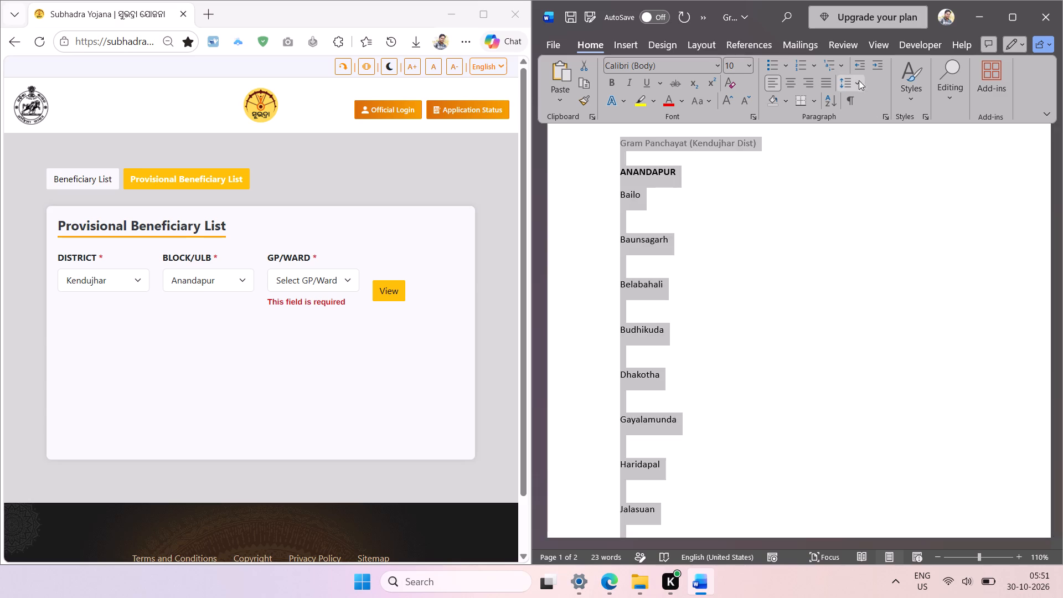
{"action": "left_click", "coordinate": [858, 79]}
{"action": "left_click", "coordinate": [873, 252]}
{"action": "left_click", "coordinate": [864, 81]}
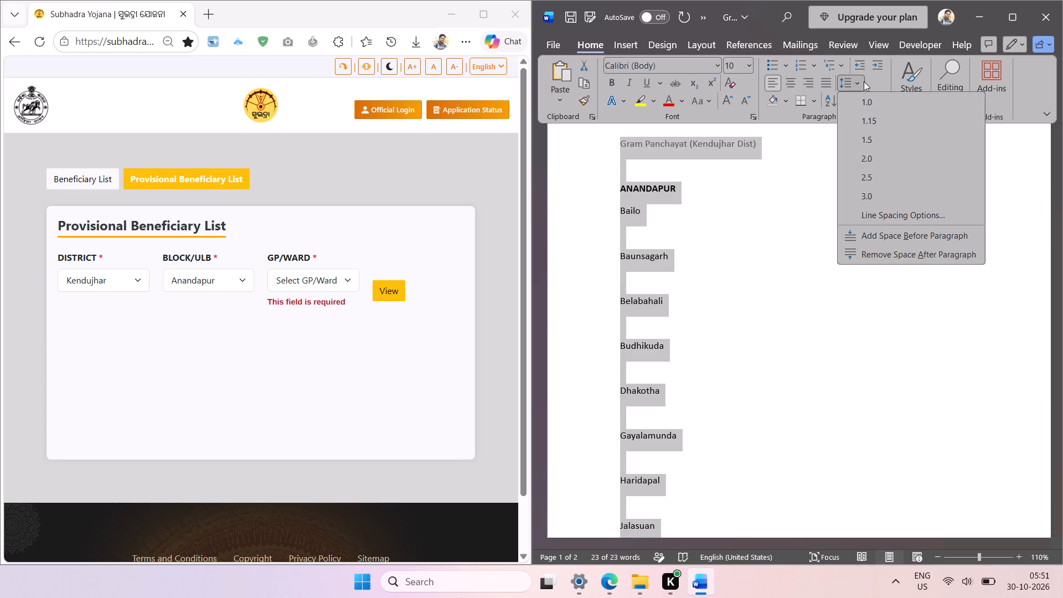
{"action": "left_click", "coordinate": [879, 251]}
{"action": "left_click", "coordinate": [774, 331]}
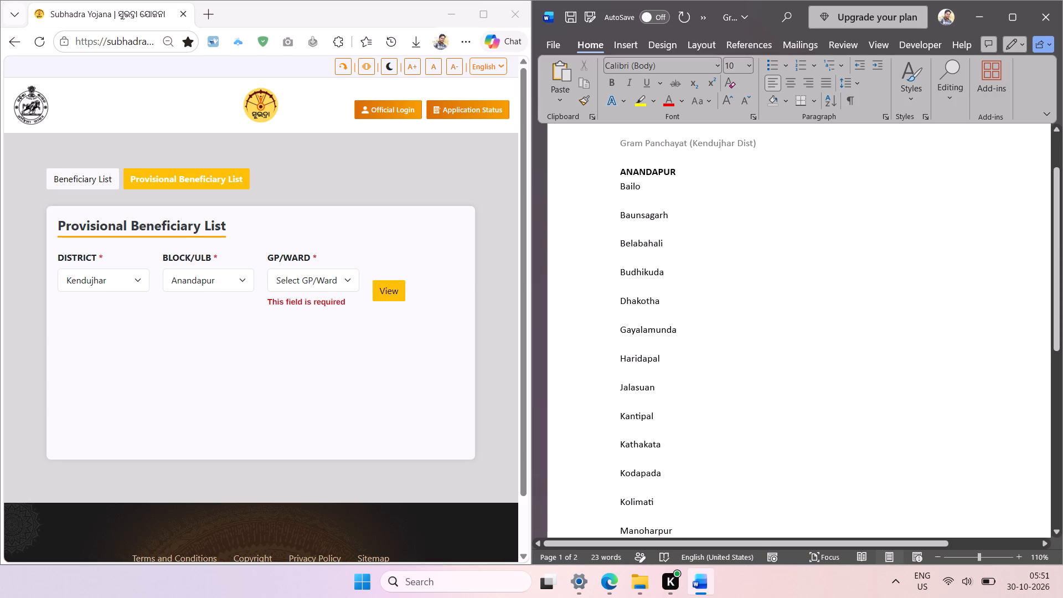
Delete the blank lines separating the gram panchayat names from Jalasuan to Manoharpur.
{"action": "left_click", "coordinate": [634, 483]}
{"action": "key", "text": "BackSpace"}
{"action": "key", "text": "Up"}
{"action": "key", "text": "BackSpace"}
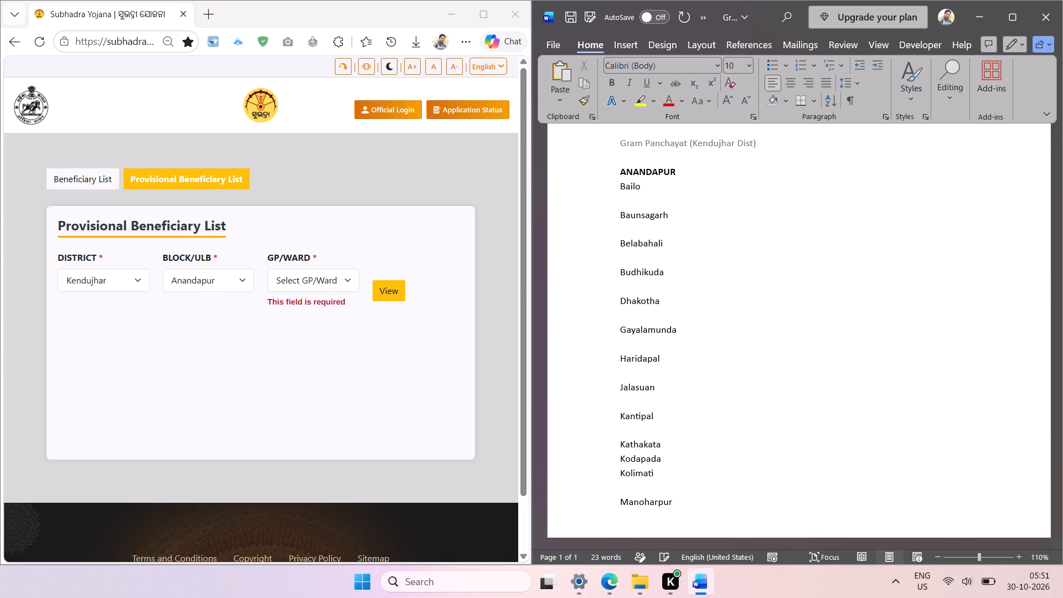
{"action": "key", "text": "Up"}
{"action": "key", "text": "BackSpace"}
{"action": "key", "text": "Up"}
{"action": "key", "text": "Down"}
{"action": "key", "text": "Down"}
{"action": "key", "text": "Down"}
{"action": "key", "text": "Down"}
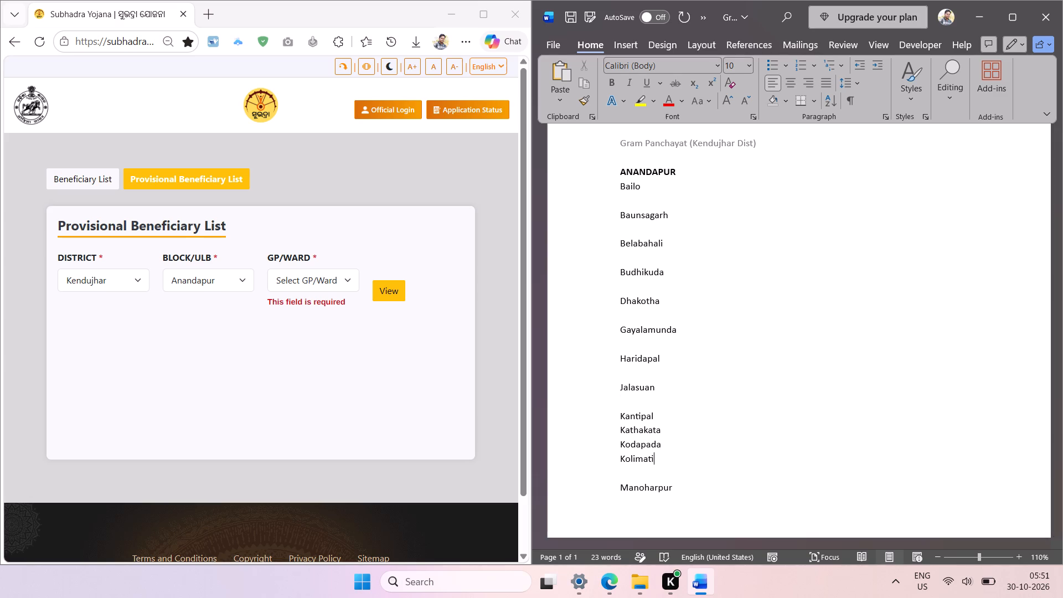
{"action": "key", "text": "Down"}
{"action": "key", "text": "BackSpace"}
{"action": "key", "text": "Up"}
{"action": "key", "text": "Up"}
{"action": "key", "text": "Up"}
{"action": "key", "text": "Up"}
{"action": "key", "text": "BackSpace"}
Delete the blank lines separating the gram panchayat names from Bailo to Jalasuan.
{"action": "key", "text": "Up"}
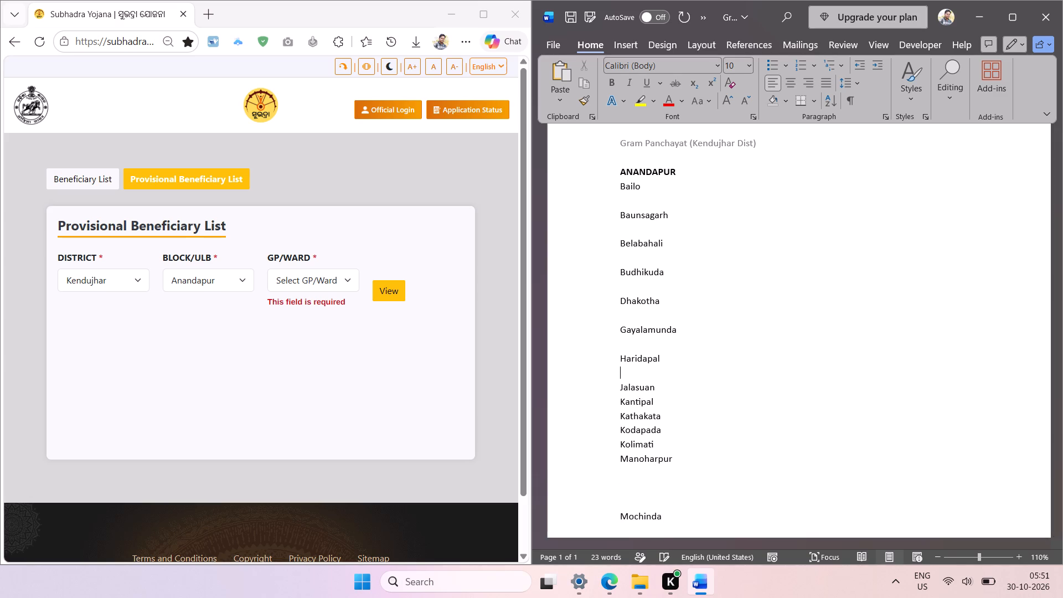
{"action": "key", "text": "BackSpace"}
{"action": "key", "text": "Up"}
{"action": "key", "text": "BackSpace"}
{"action": "key", "text": "Up"}
{"action": "key", "text": "BackSpace"}
{"action": "key", "text": "Up"}
{"action": "key", "text": "BackSpace"}
{"action": "key", "text": "Up"}
{"action": "key", "text": "BackSpace"}
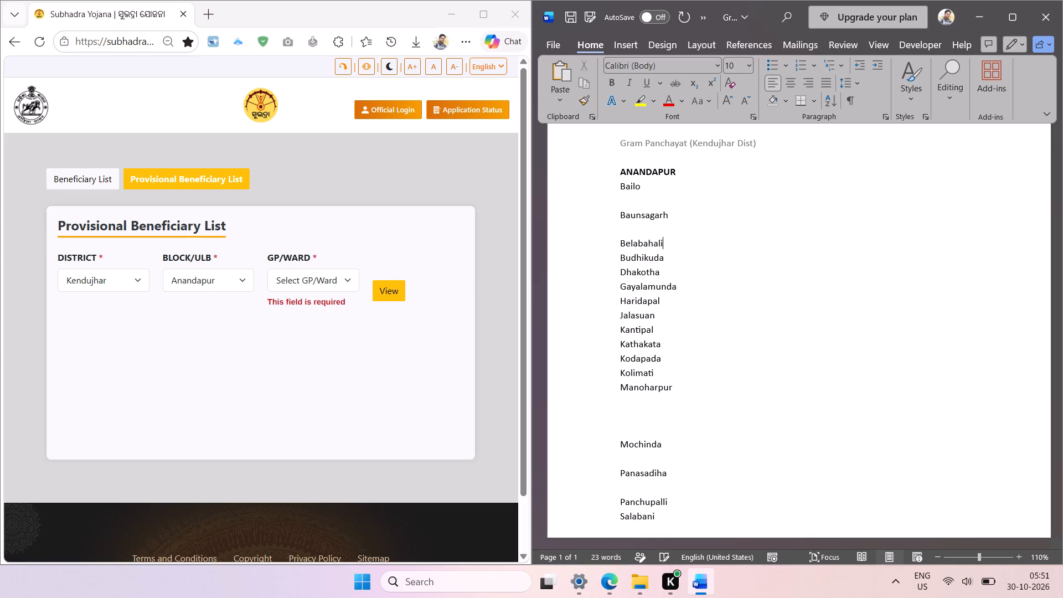
{"action": "key", "text": "Up"}
{"action": "key", "text": "BackSpace"}
{"action": "key", "text": "Up"}
{"action": "key", "text": "BackSpace"}
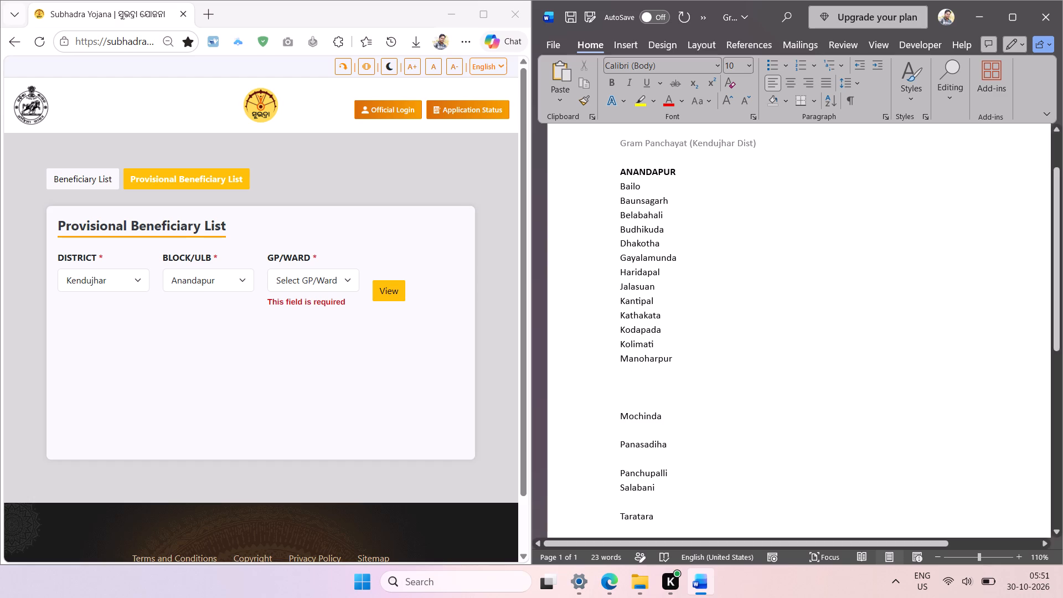
Delete the blank lines separating the gram panchayat names from Manoharpur to Taratara.
{"action": "left_click", "coordinate": [641, 504]}
{"action": "key", "text": "BackSpace"}
{"action": "key", "text": "Up"}
{"action": "key", "text": "Up"}
{"action": "key", "text": "BackSpace"}
{"action": "key", "text": "Up"}
{"action": "key", "text": "BackSpace"}
{"action": "key", "text": "Up"}
{"action": "key", "text": "BackSpace"}
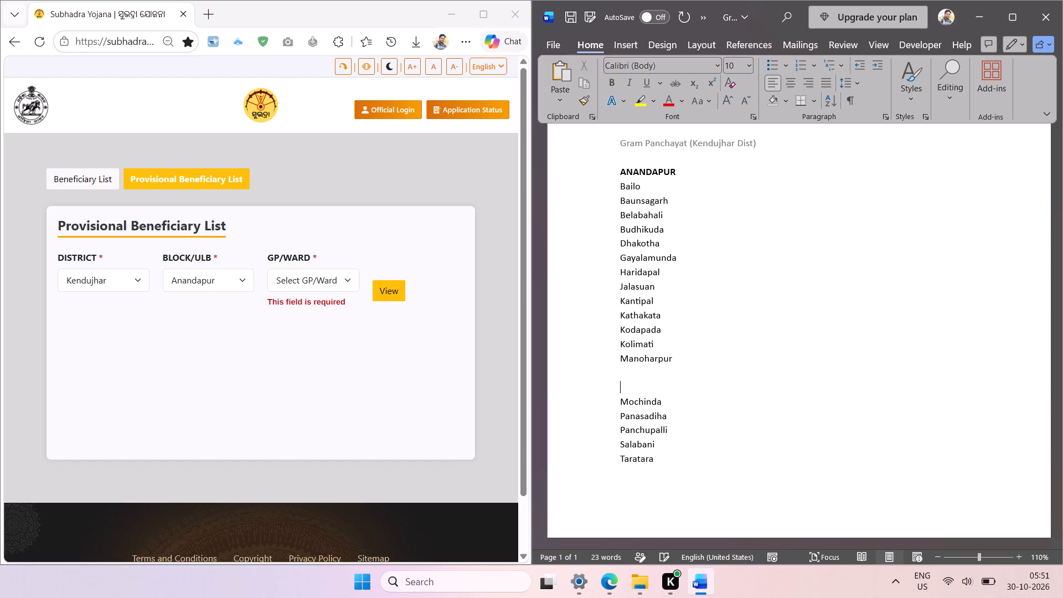
{"action": "key", "text": "BackSpace"}
{"action": "key", "text": "BackSpace"}
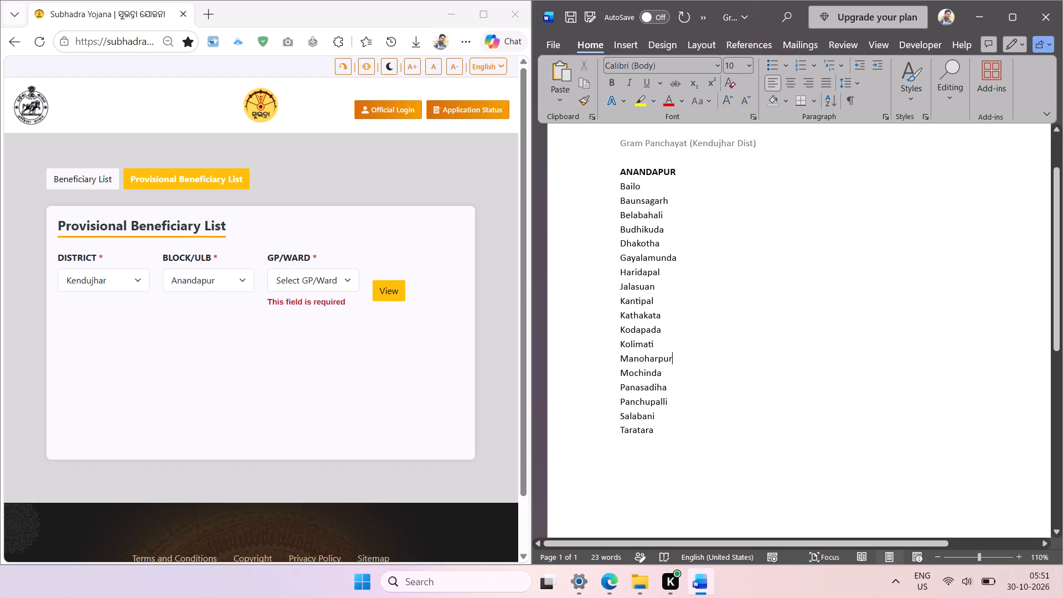
Sort the gram panchayat names from Bailo to Taratara alphabetically.
{"action": "left_click_drag", "start_coordinate": [659, 439], "coordinate": [602, 197]}
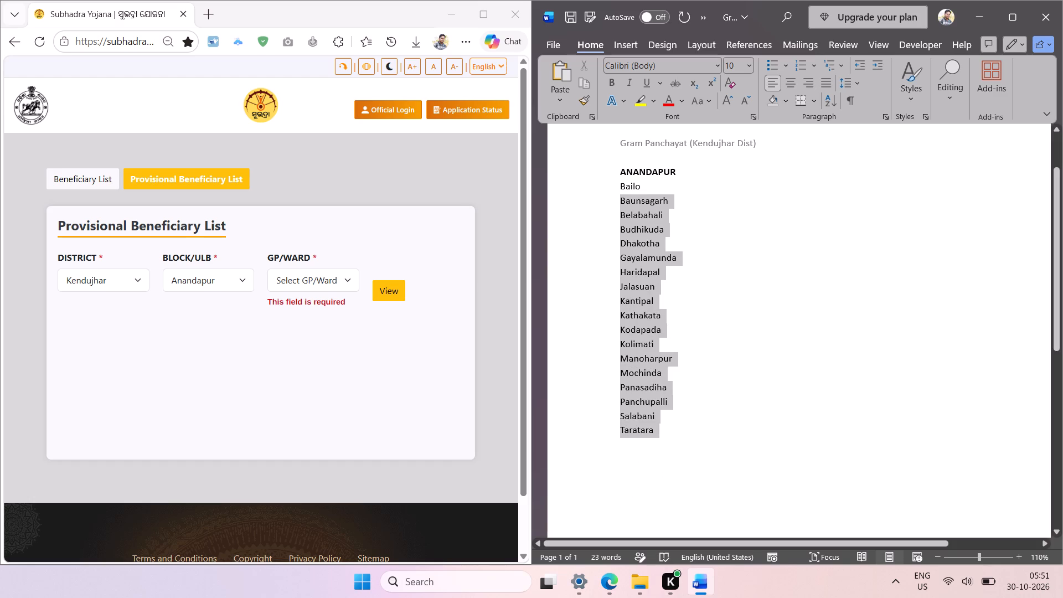
{"action": "left_click_drag", "start_coordinate": [602, 197], "coordinate": [602, 190]}
{"action": "left_click", "coordinate": [828, 104]}
{"action": "key", "text": "Return"}
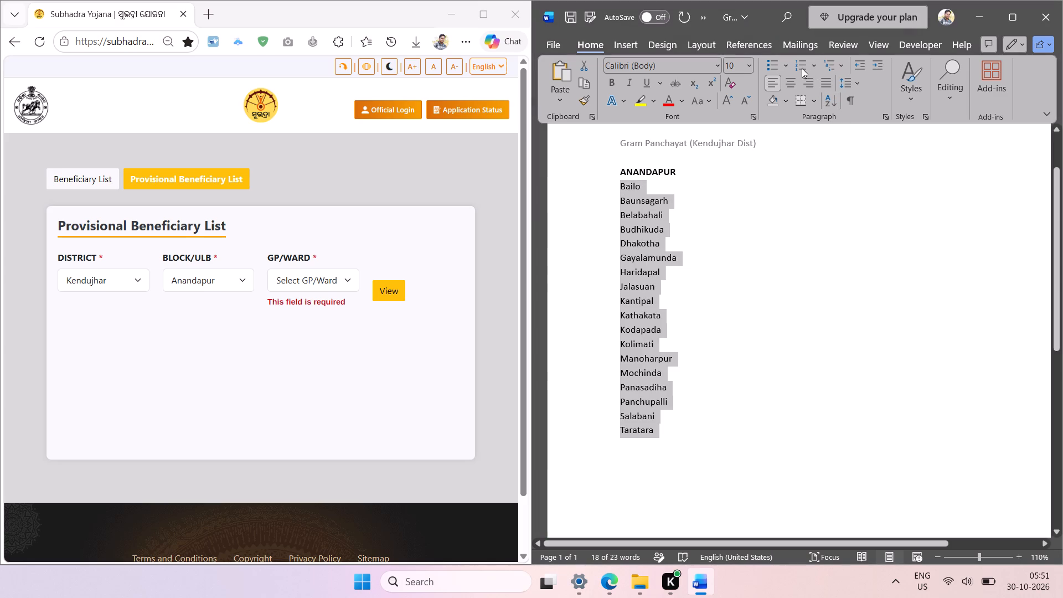
Turn the selected gram panchayat names into a numbered list and decrease its indent.
{"action": "left_click", "coordinate": [800, 66]}
{"action": "left_click", "coordinate": [856, 65]}
{"action": "left_click", "coordinate": [761, 254]}
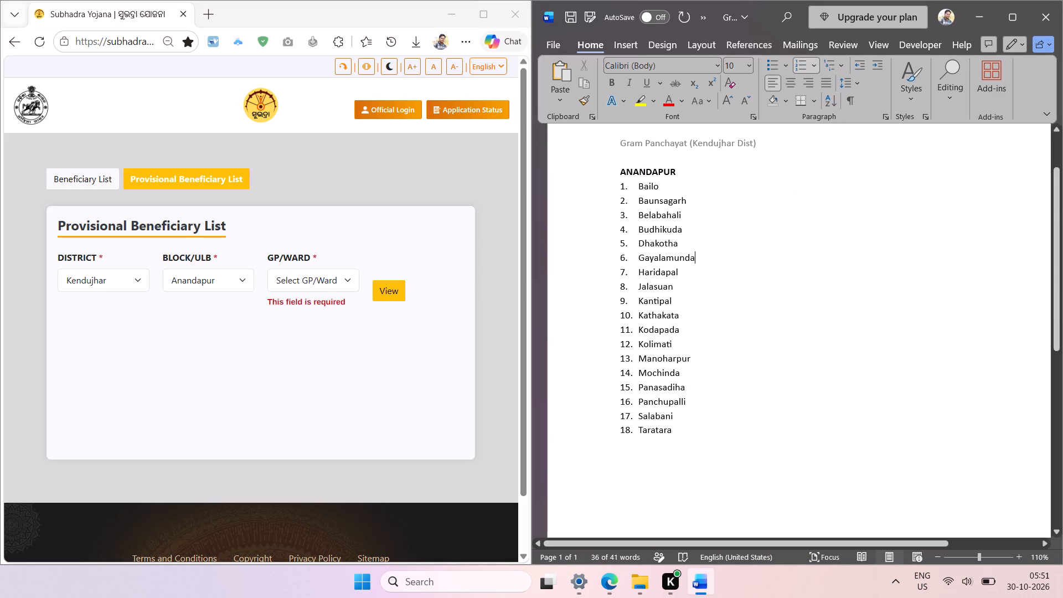
Copy the ANANDAPUR heading and paste it below the numbered list, leaving a blank line after Taratara.
{"action": "double_click", "coordinate": [660, 169]}
{"action": "key", "text": "ctrl+c"}
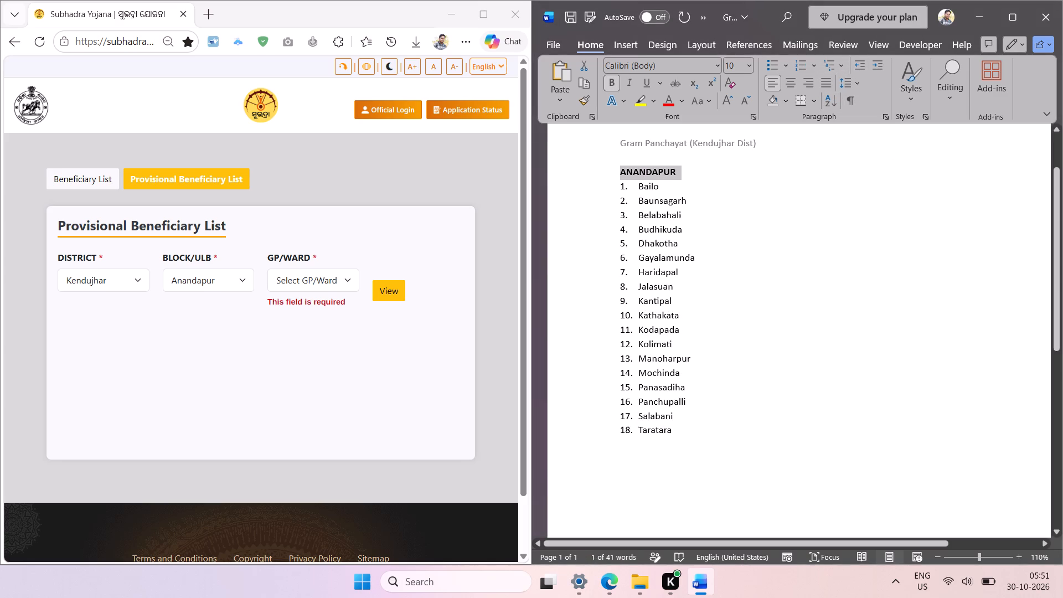
{"action": "left_click", "coordinate": [681, 431]}
{"action": "key", "text": "Return"}
{"action": "key", "text": "Return"}
{"action": "key", "text": "Return"}
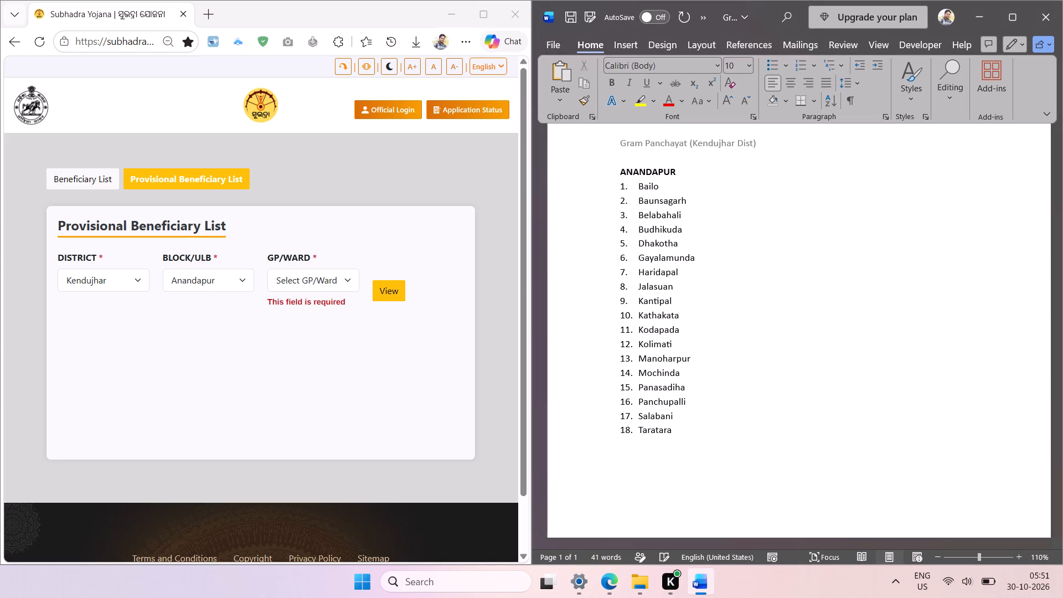
{"action": "key", "text": "ctrl+v"}
{"action": "scroll", "coordinate": [683, 436], "scroll_direction": "down", "scroll_amount": 2}
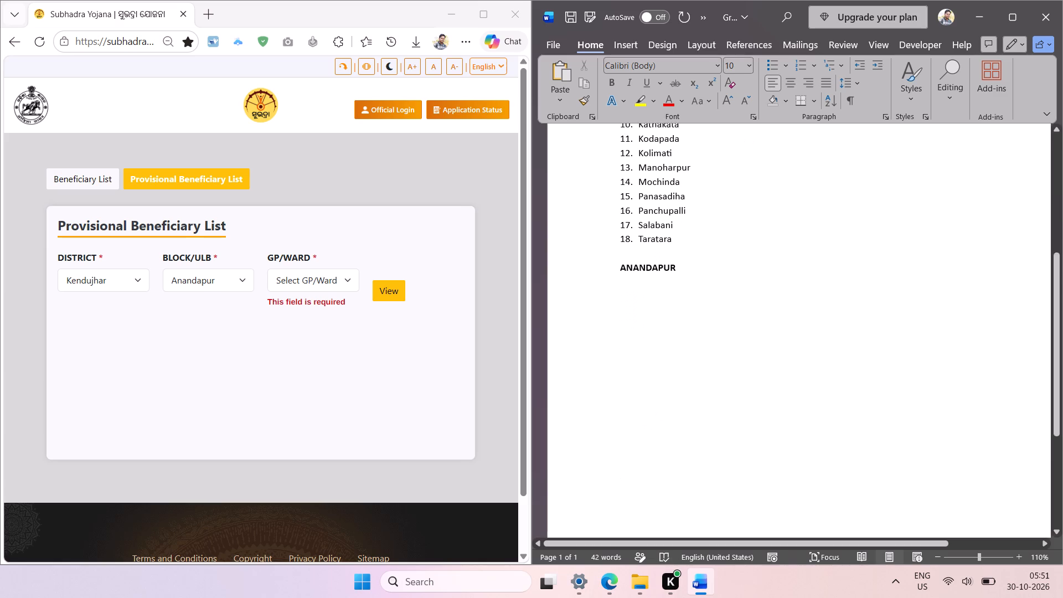
{"action": "scroll", "coordinate": [683, 436], "scroll_direction": "down", "scroll_amount": 3}
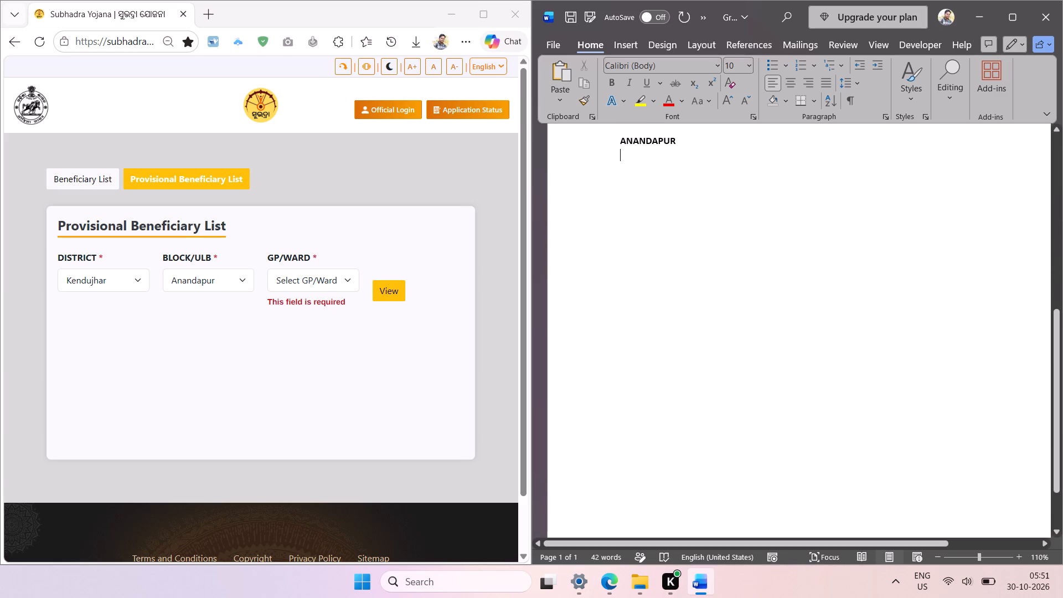
{"action": "scroll", "coordinate": [683, 436], "scroll_direction": "down", "scroll_amount": 1}
Select the Bansapal block on the website, extract its name, and use it in capitals to replace the lower ANANDAPUR heading in the document.
{"action": "left_click", "coordinate": [235, 277]}
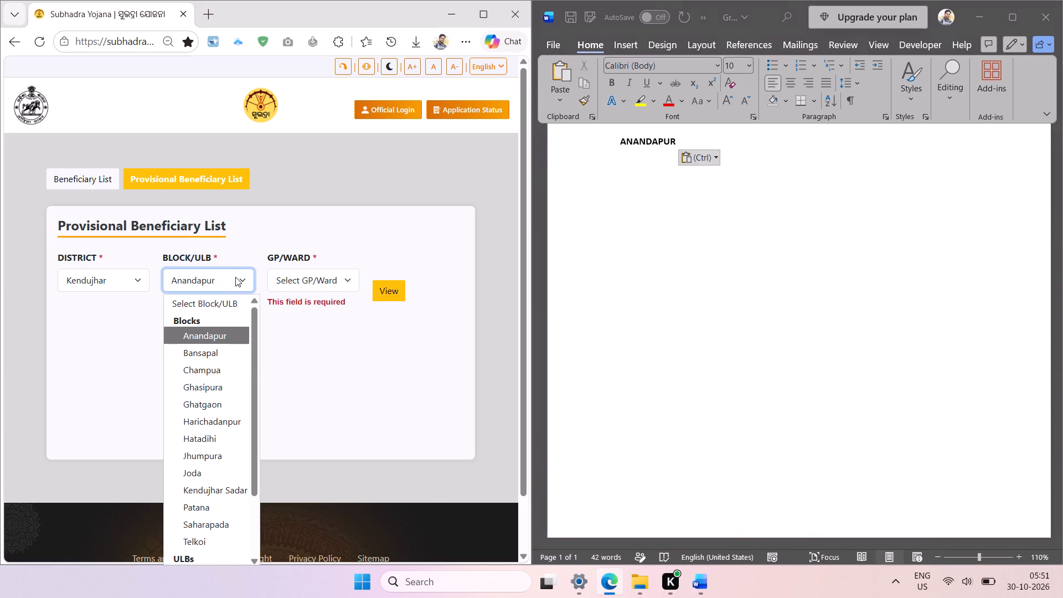
{"action": "left_click", "coordinate": [223, 357]}
{"action": "left_click", "coordinate": [305, 384]}
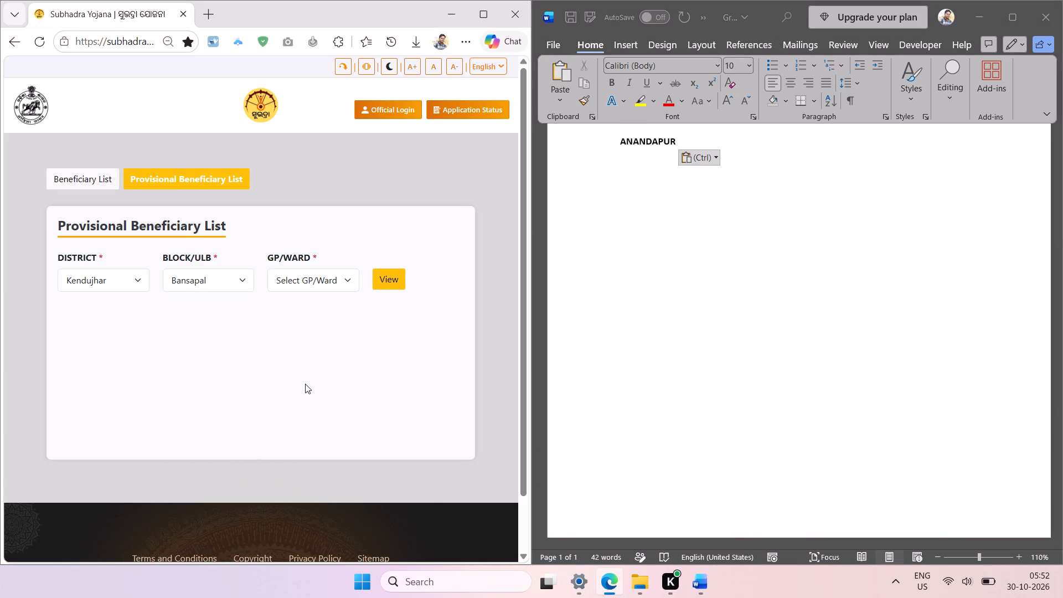
{"action": "key", "text": "shift+super+t"}
{"action": "left_click_drag", "start_coordinate": [167, 268], "coordinate": [223, 316]}
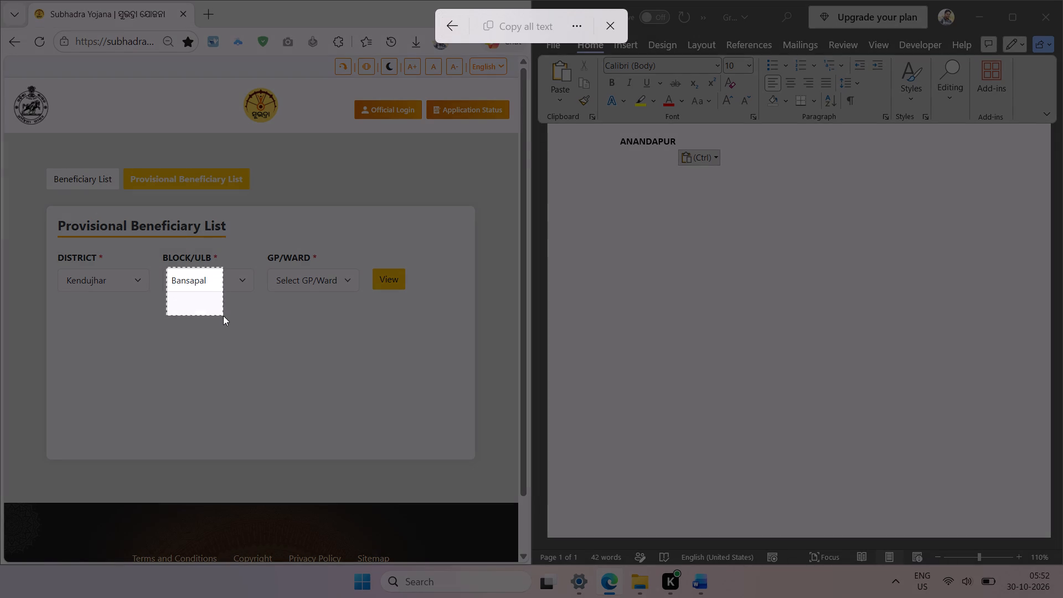
{"action": "left_click_drag", "start_coordinate": [223, 316], "coordinate": [230, 317]}
{"action": "left_click", "coordinate": [520, 25]}
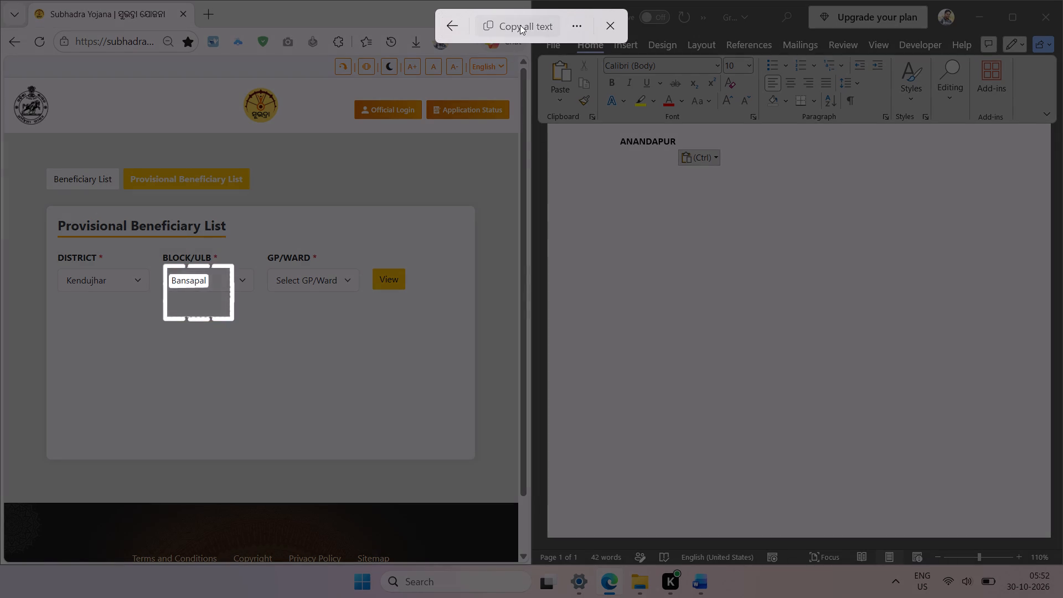
{"action": "left_click", "coordinate": [678, 158]}
{"action": "double_click", "coordinate": [657, 142]}
{"action": "key", "text": "ctrl+v"}
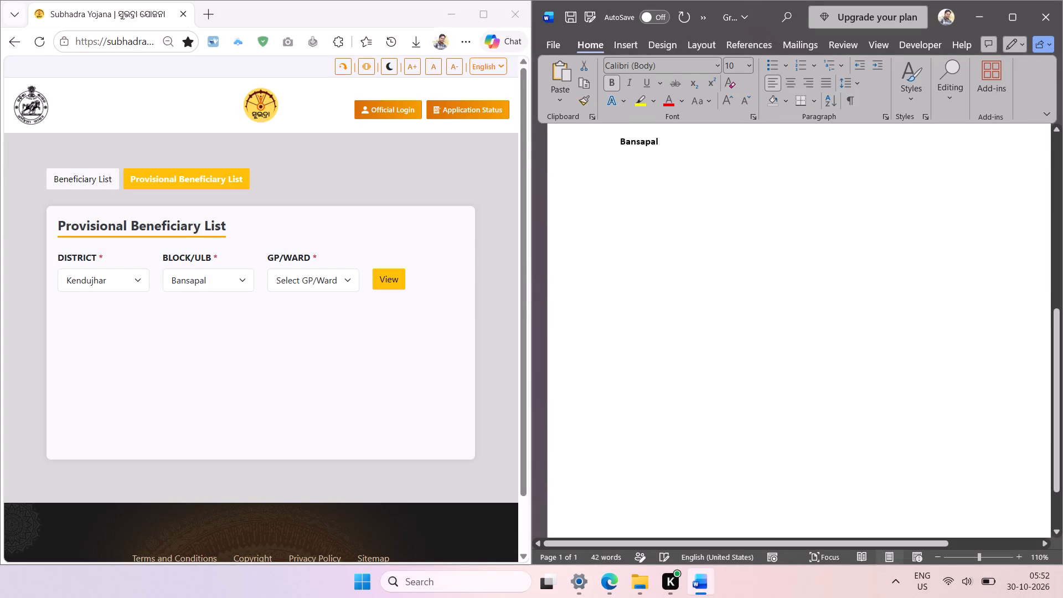
{"action": "key", "text": "shift+F3"}
{"action": "key", "text": "Return"}
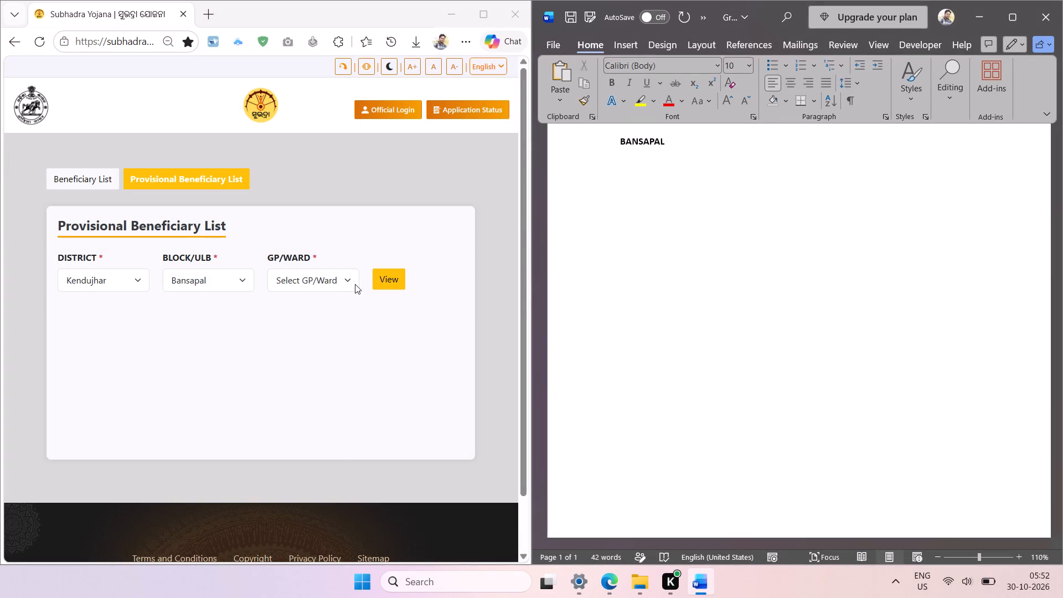
Extract the gram panchayat names from Bansapal to Singhpur on the website and paste them below the BANSAPAL heading.
{"action": "left_click", "coordinate": [352, 284]}
{"action": "key", "text": "shift+super+t"}
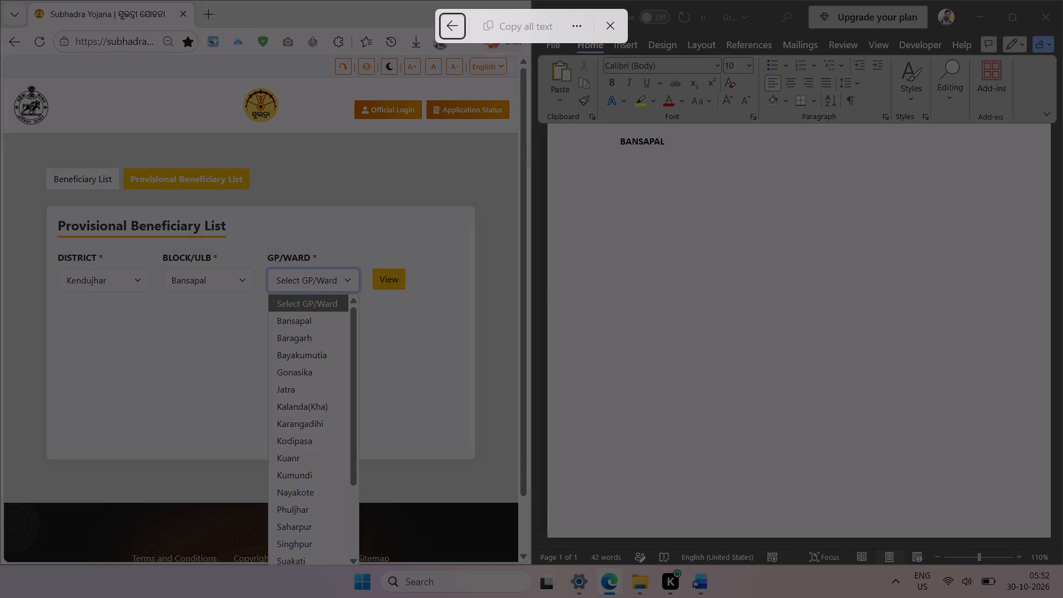
{"action": "left_click_drag", "start_coordinate": [271, 314], "coordinate": [339, 571]}
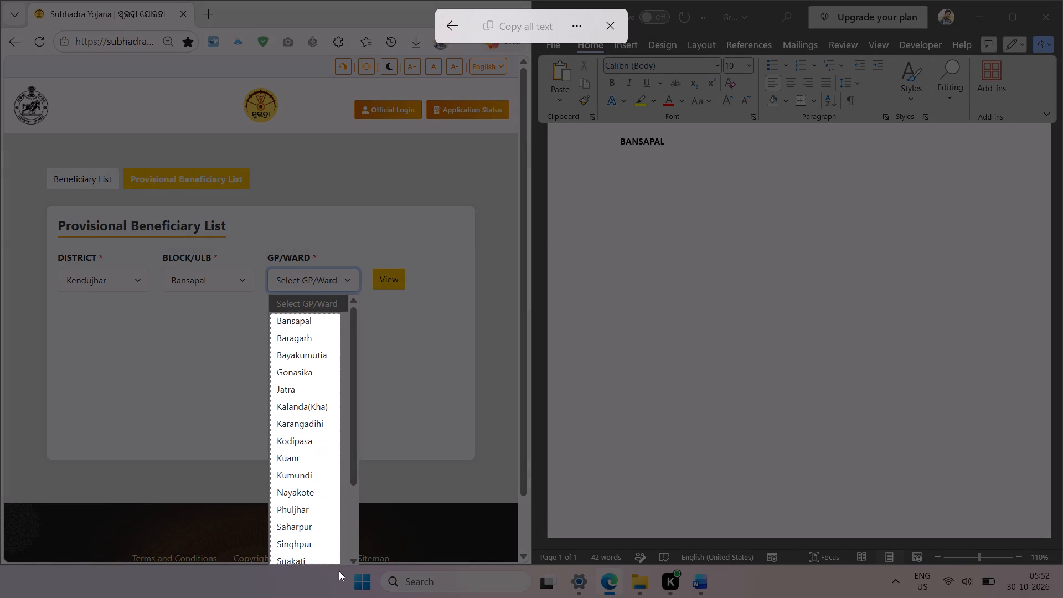
{"action": "left_click_drag", "start_coordinate": [339, 571], "coordinate": [342, 563]}
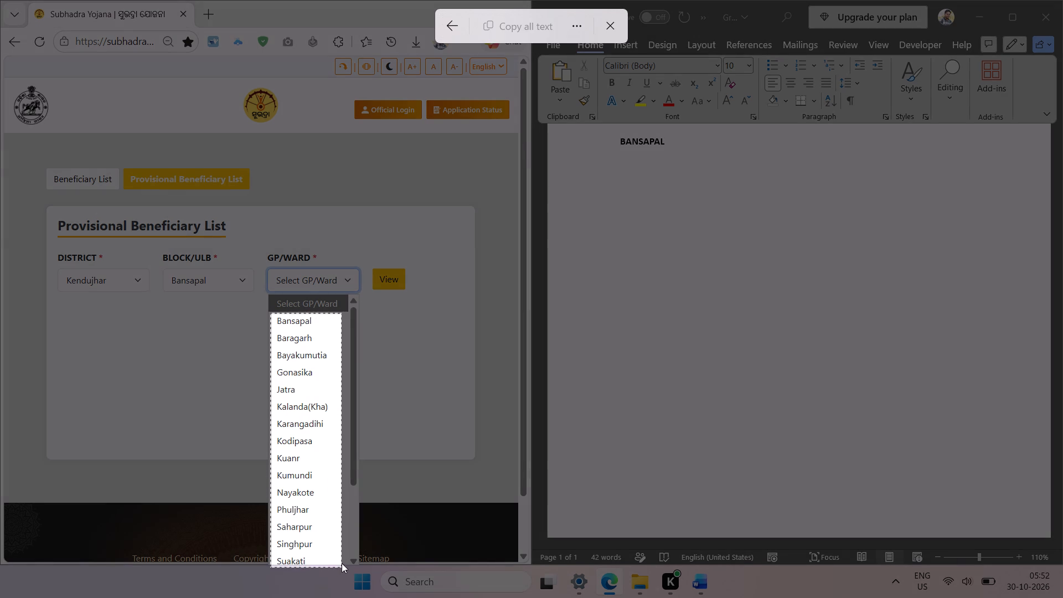
{"action": "left_click_drag", "start_coordinate": [342, 563], "coordinate": [343, 555]}
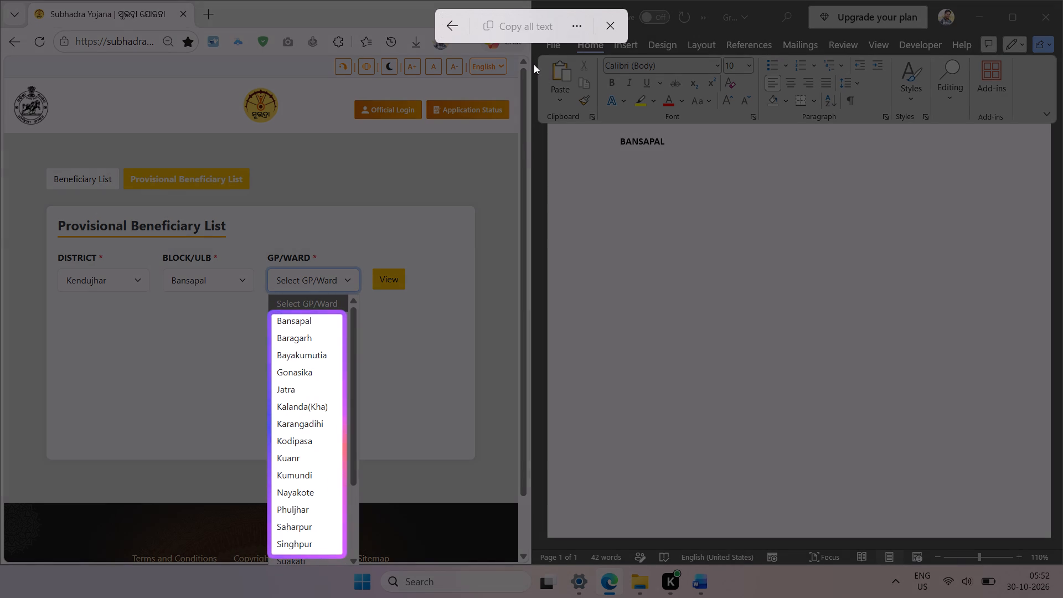
{"action": "left_click", "coordinate": [517, 25]}
{"action": "left_click", "coordinate": [625, 162]}
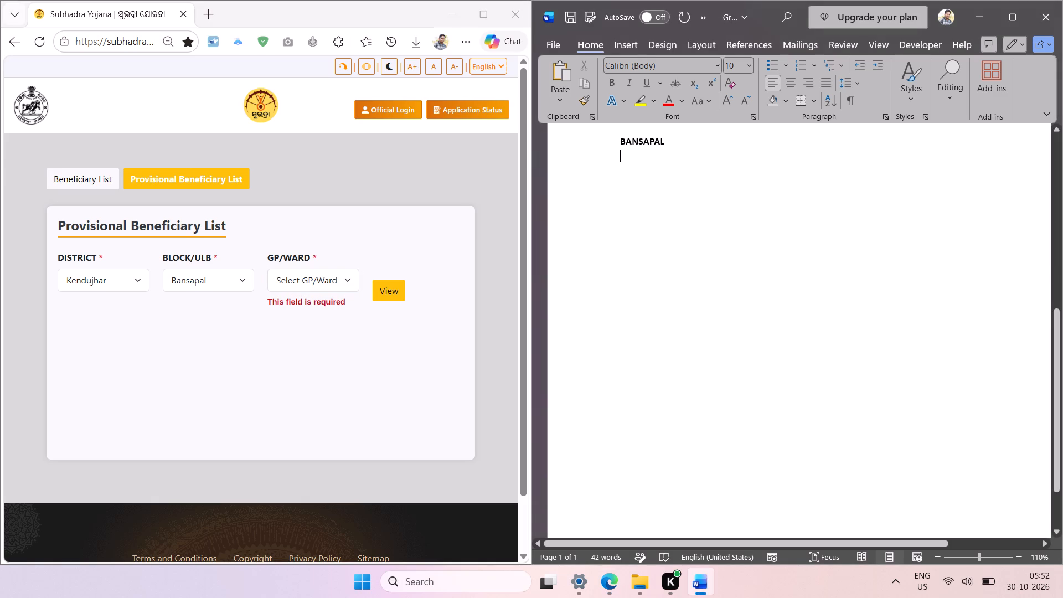
{"action": "key", "text": "ctrl+v"}
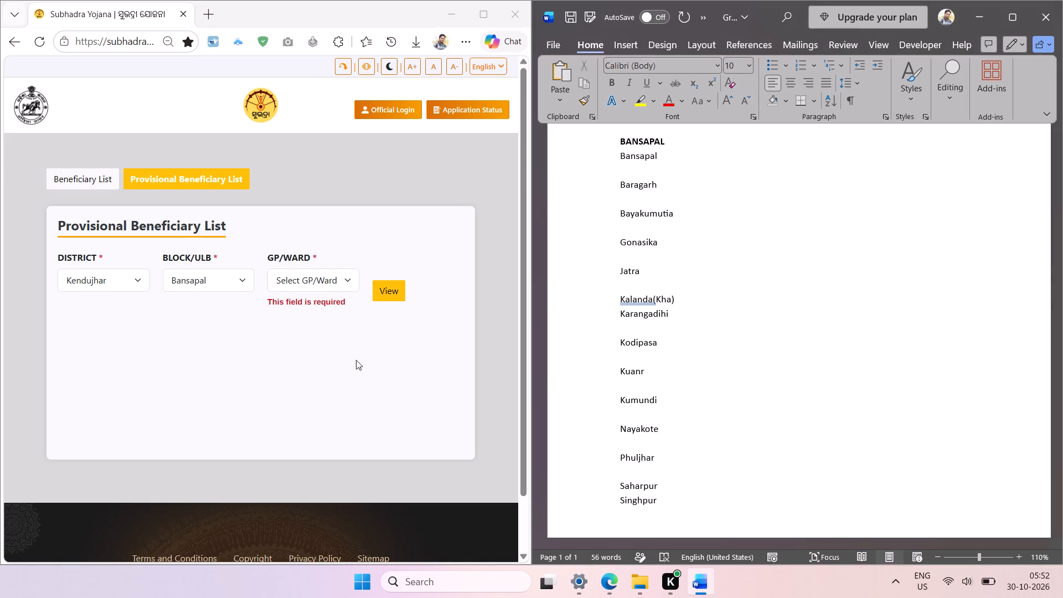
Extract the remaining gram panchayat names, from Singhpur to Uperraigoda, and paste them on a new line below Singhpur.
{"action": "left_click", "coordinate": [344, 280]}
{"action": "left_click_drag", "start_coordinate": [353, 327], "coordinate": [355, 478]}
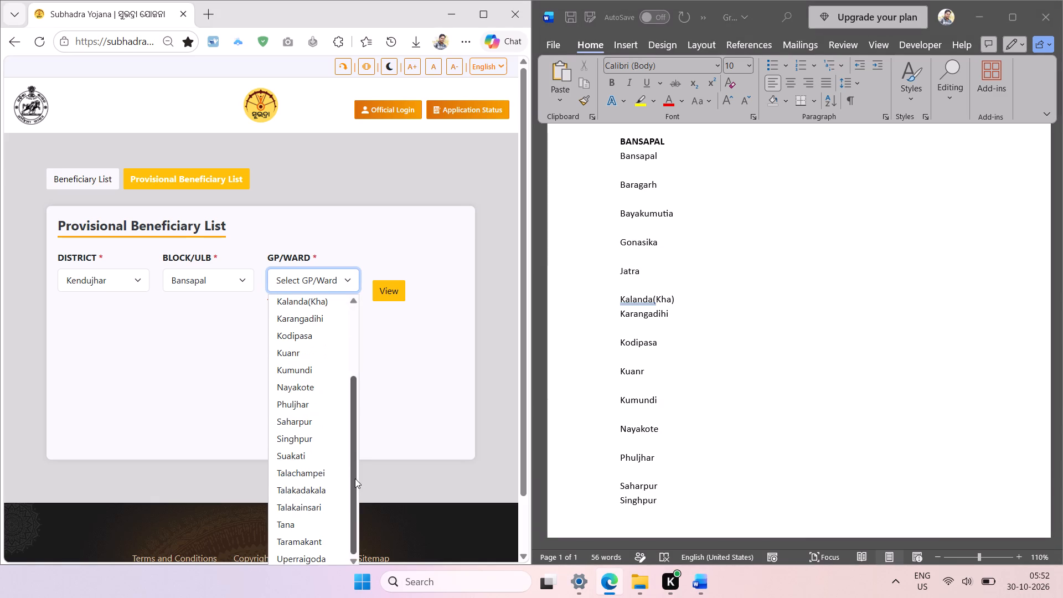
{"action": "left_click_drag", "start_coordinate": [355, 478], "coordinate": [355, 481]}
{"action": "key", "text": "shift+super+t"}
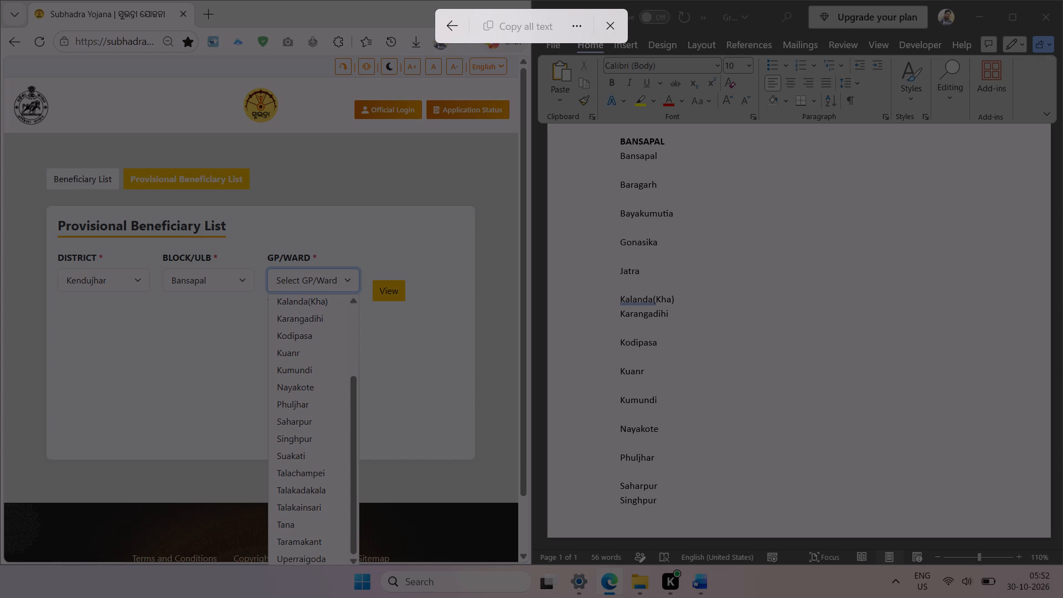
{"action": "left_click_drag", "start_coordinate": [271, 431], "coordinate": [346, 584]}
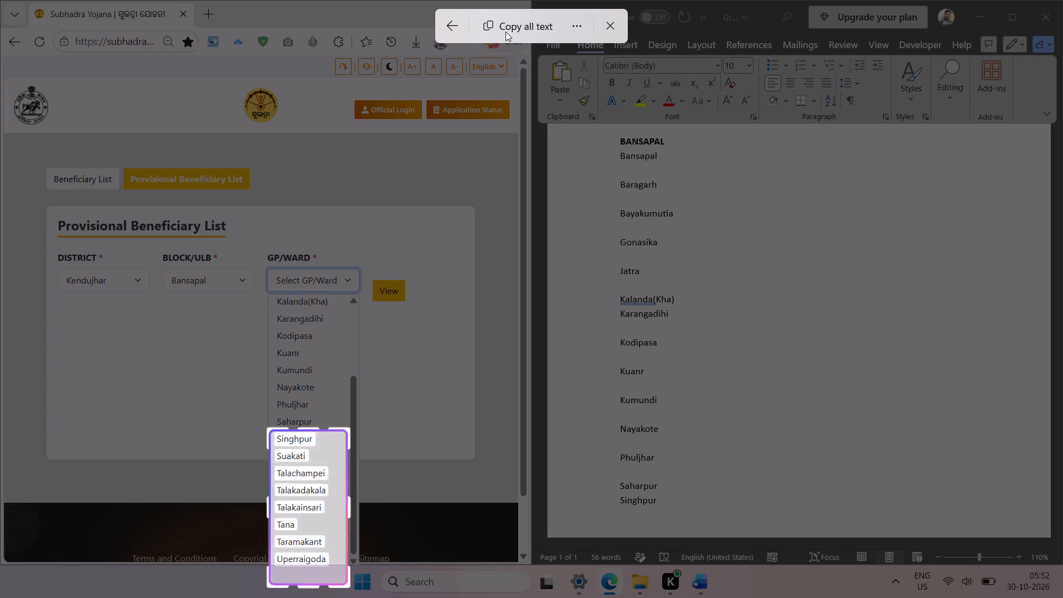
{"action": "left_click", "coordinate": [507, 28]}
{"action": "left_click", "coordinate": [661, 510]}
{"action": "left_click", "coordinate": [647, 515]}
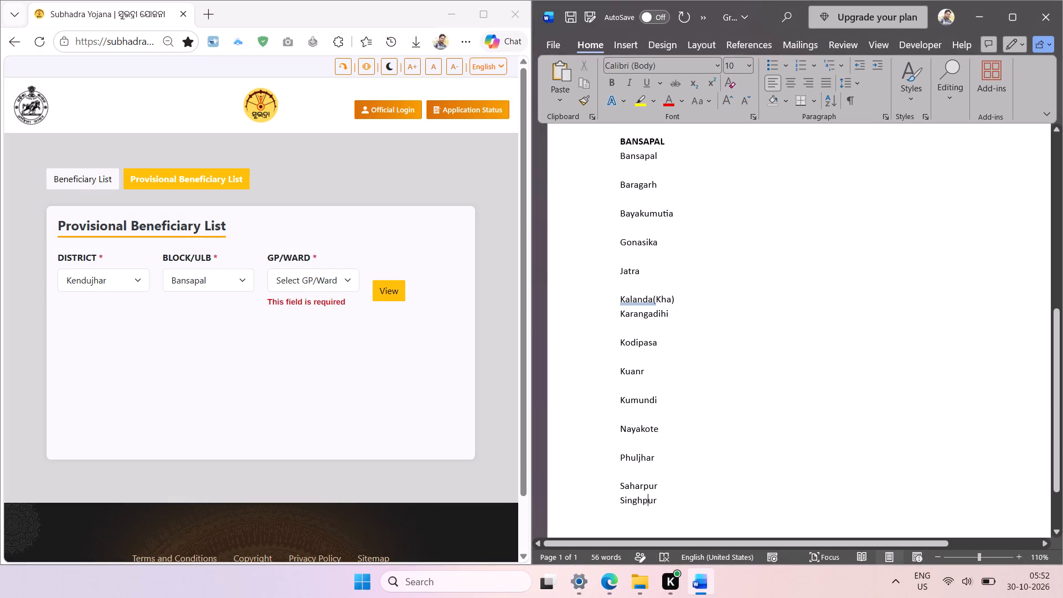
{"action": "left_click", "coordinate": [660, 504]}
{"action": "key", "text": "Return"}
{"action": "key", "text": "ctrl+v"}
Delete the blank lines separating the gram panchayat names from the second Singhpur to Uperraigoda.
{"action": "left_click", "coordinate": [648, 494]}
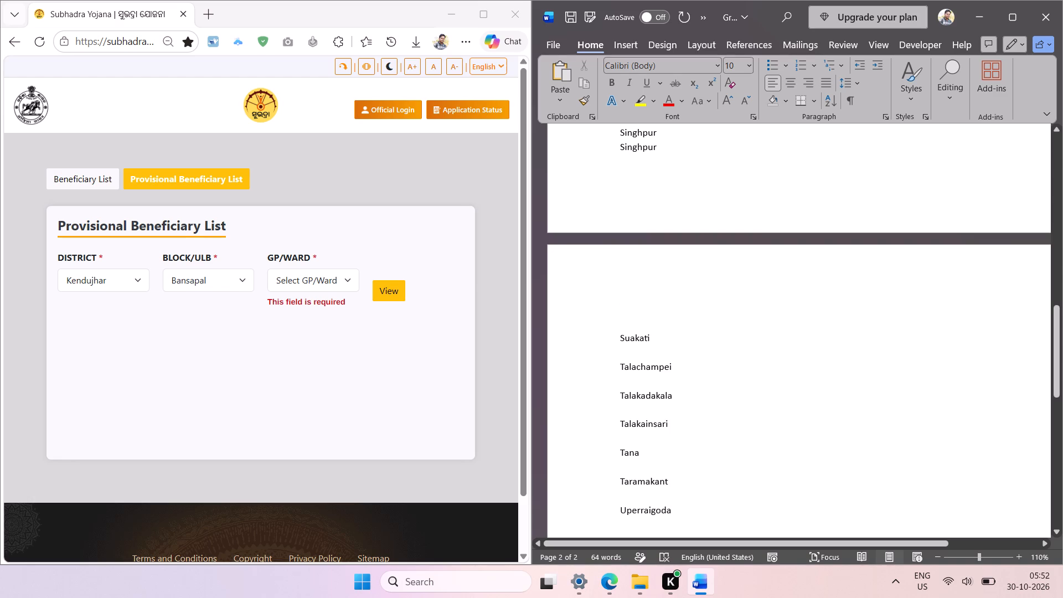
{"action": "key", "text": "BackSpace"}
{"action": "key", "text": "Up"}
{"action": "key", "text": "BackSpace"}
{"action": "key", "text": "Up"}
{"action": "key", "text": "BackSpace"}
{"action": "key", "text": "Up"}
{"action": "key", "text": "BackSpace"}
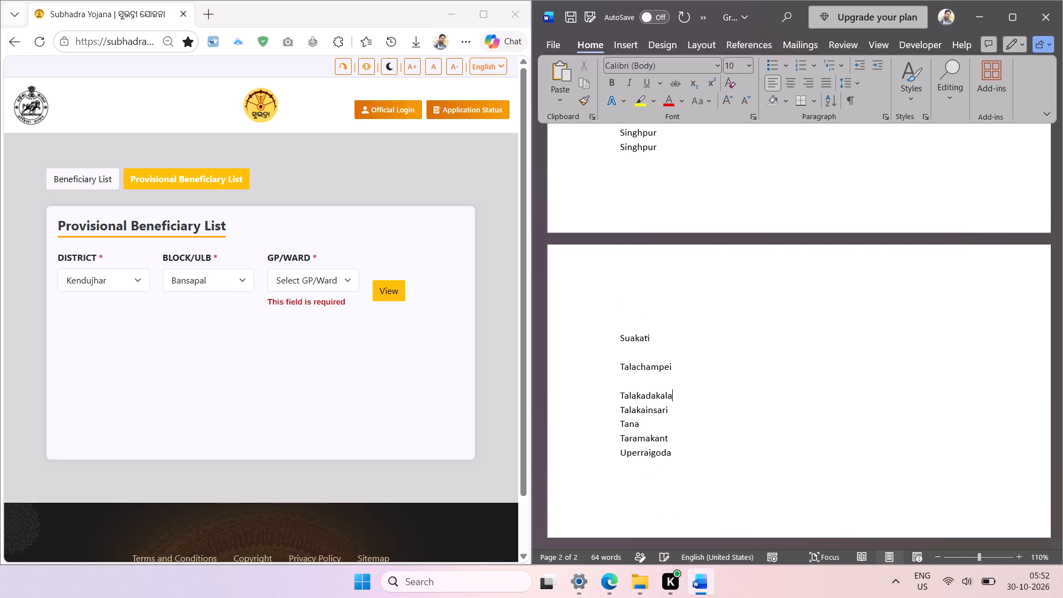
{"action": "key", "text": "Up"}
{"action": "key", "text": "BackSpace"}
{"action": "key", "text": "Up"}
{"action": "key", "text": "BackSpace"}
{"action": "key", "text": "Up"}
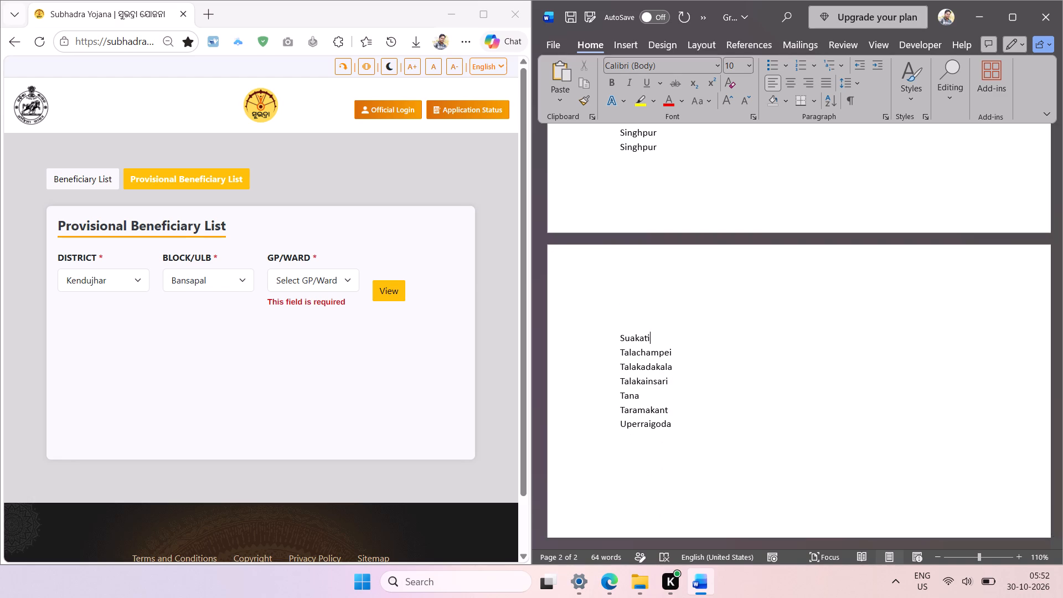
{"action": "key", "text": "BackSpace"}
Delete the blank lines separating the gram panchayat names from Karangadihi to Saharpur.
{"action": "scroll", "coordinate": [741, 499], "scroll_direction": "up", "scroll_amount": 2}
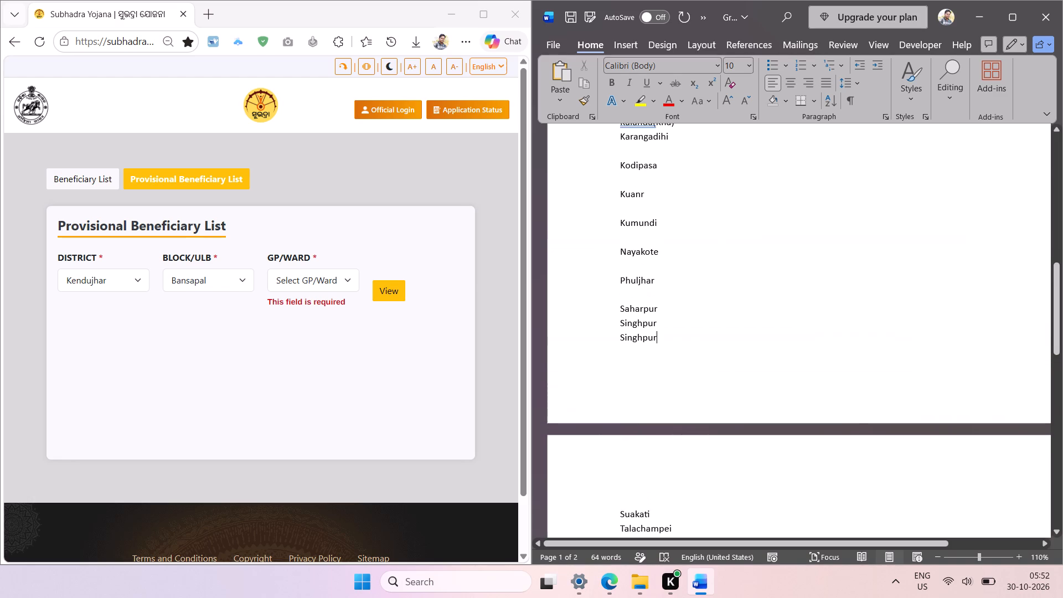
{"action": "scroll", "coordinate": [741, 499], "scroll_direction": "up", "scroll_amount": 3}
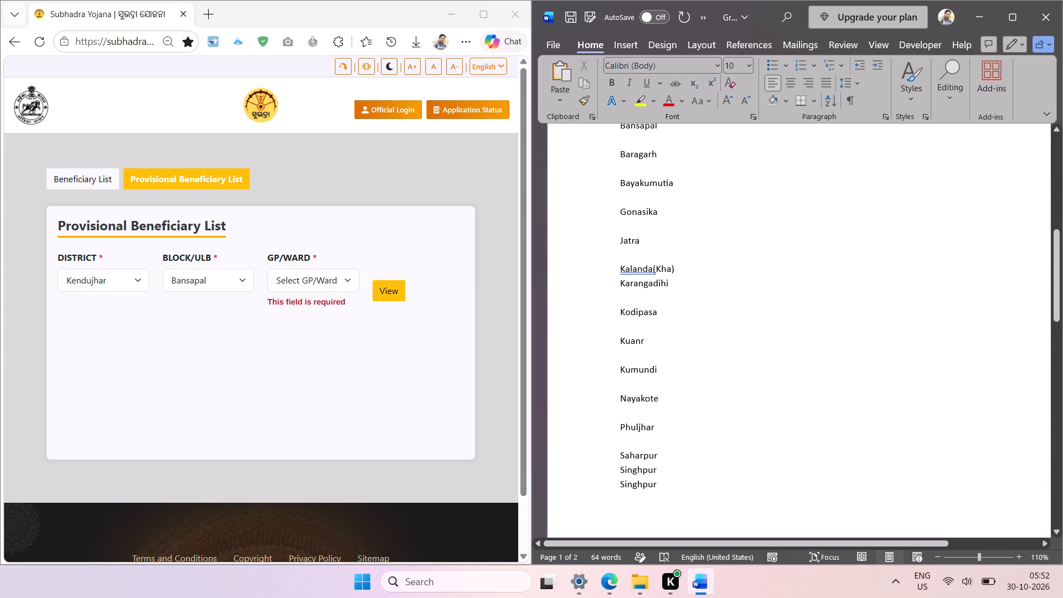
{"action": "key", "text": "Up"}
{"action": "key", "text": "Up"}
{"action": "key", "text": "Up"}
{"action": "key", "text": "BackSpace"}
{"action": "key", "text": "Up"}
{"action": "key", "text": "BackSpace"}
{"action": "key", "text": "Up"}
{"action": "key", "text": "BackSpace"}
{"action": "key", "text": "Up"}
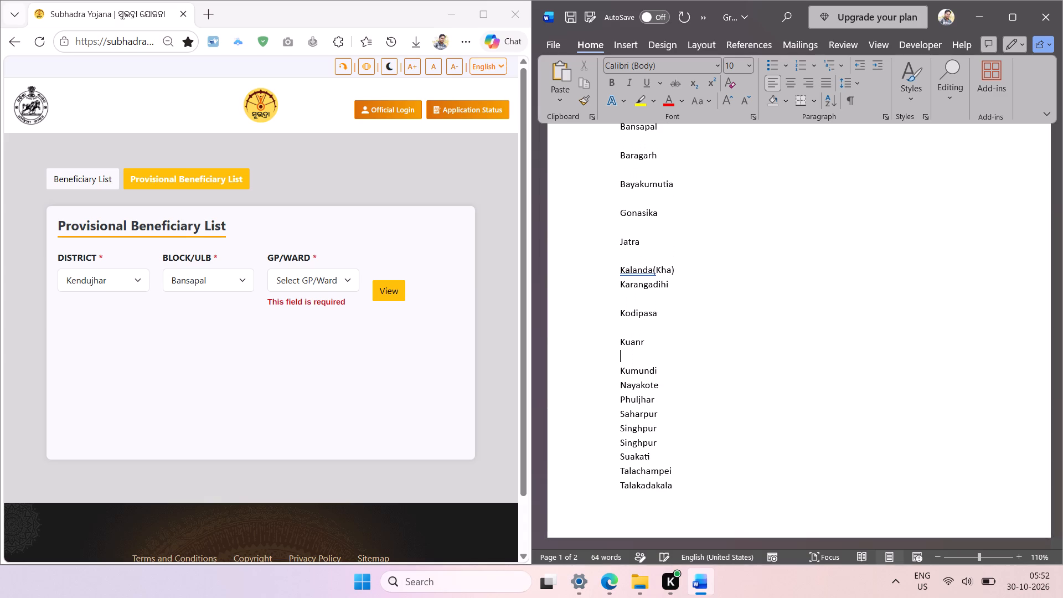
{"action": "key", "text": "BackSpace"}
{"action": "key", "text": "Up"}
{"action": "key", "text": "BackSpace"}
{"action": "key", "text": "Up"}
{"action": "key", "text": "BackSpace"}
Insert a space before the opening bracket in Kalanda(Kha).
{"action": "key", "text": "Up"}
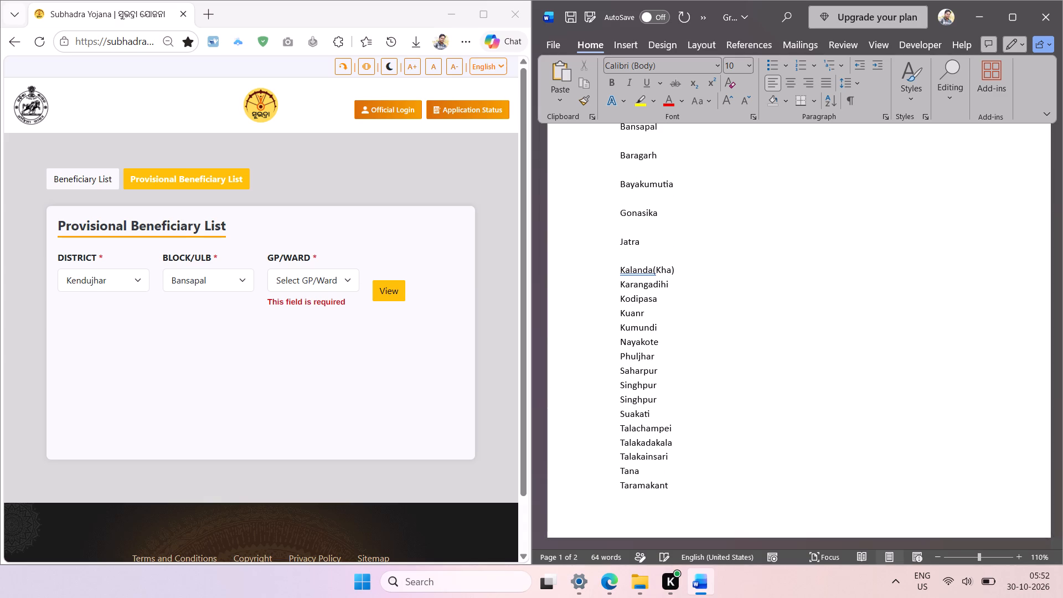
{"action": "key", "text": "Left"}
{"action": "key", "text": "Left"}
{"action": "key", "text": "Left"}
{"action": "key", "text": "space"}
Delete the blank lines separating the gram panchayat names from Bansapal to Kalanda (Kha).
{"action": "key", "text": "Up"}
{"action": "key", "text": "BackSpace"}
{"action": "key", "text": "Up"}
{"action": "key", "text": "BackSpace"}
{"action": "key", "text": "Up"}
{"action": "key", "text": "BackSpace"}
{"action": "key", "text": "Up"}
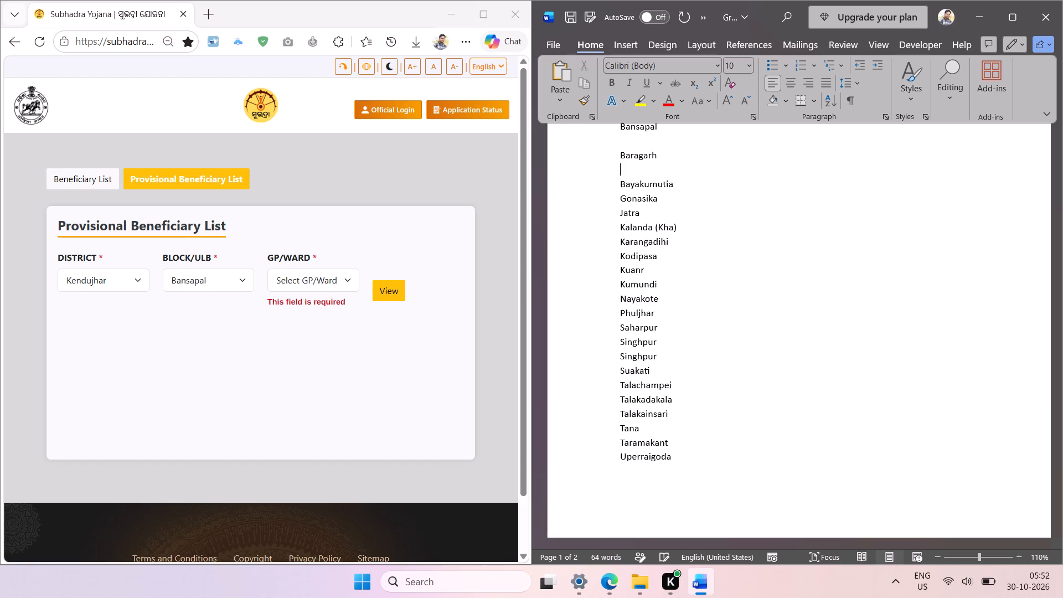
{"action": "key", "text": "BackSpace"}
{"action": "key", "text": "Up"}
{"action": "key", "text": "BackSpace"}
Sort the gram panchayat names from Bansapal to Uperraigoda alphabetically.
{"action": "scroll", "coordinate": [741, 499], "scroll_direction": "up", "scroll_amount": 1}
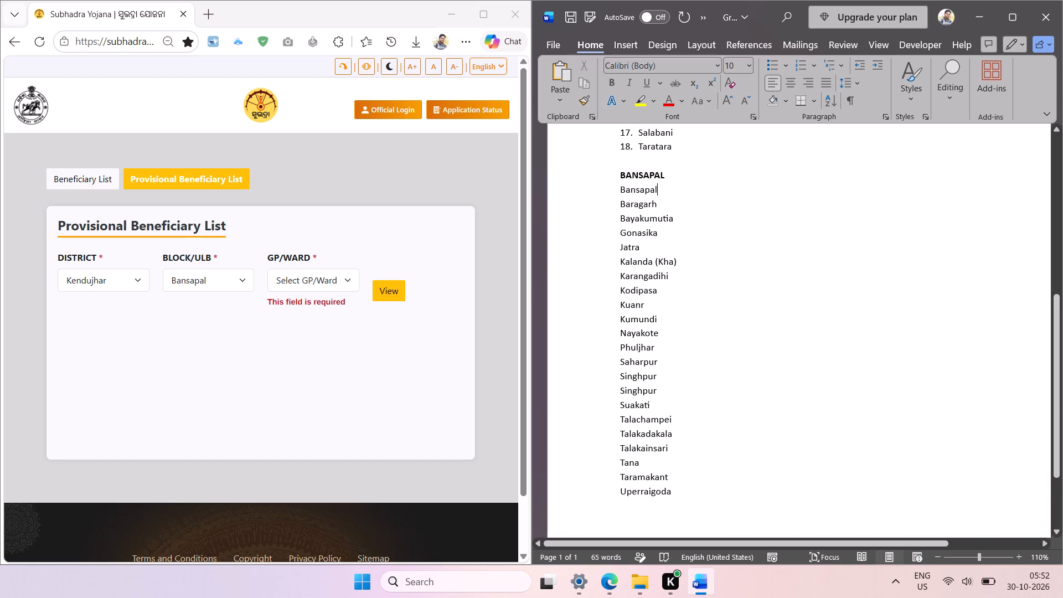
{"action": "left_click_drag", "start_coordinate": [672, 492], "coordinate": [640, 350]}
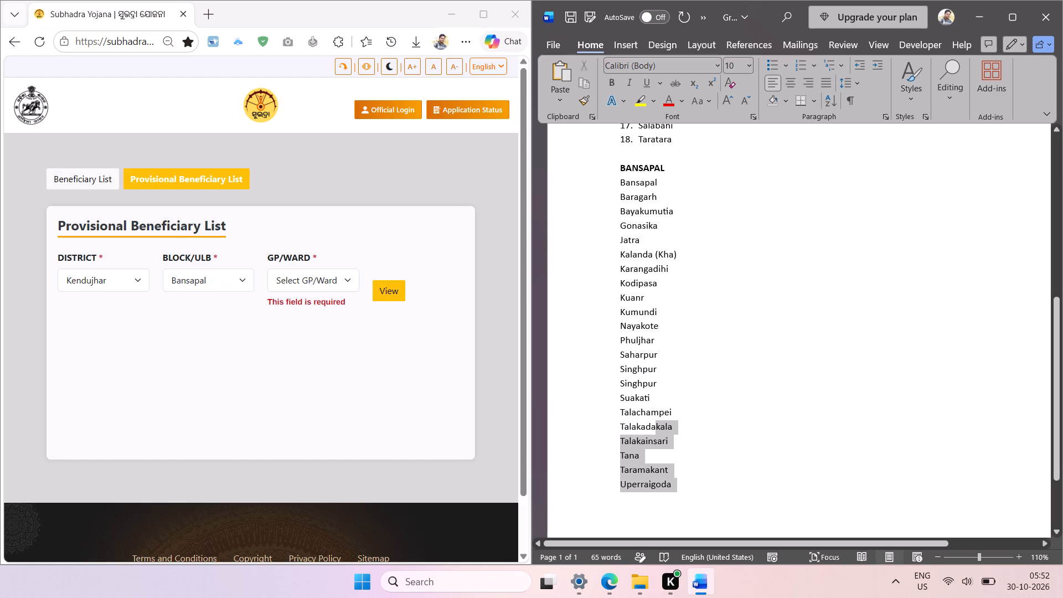
{"action": "left_click_drag", "start_coordinate": [640, 350], "coordinate": [602, 184]}
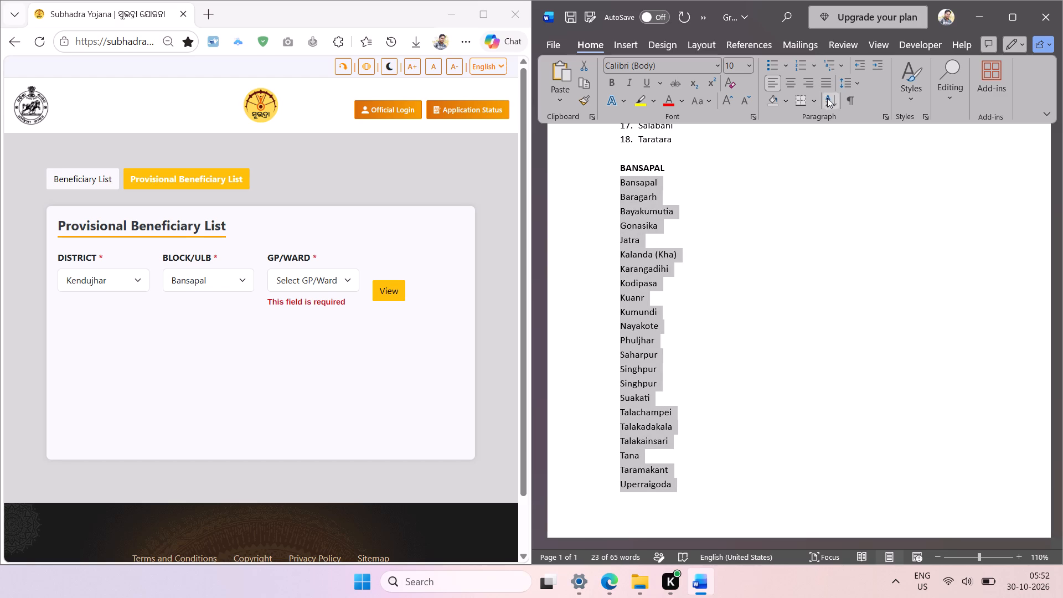
{"action": "left_click", "coordinate": [827, 98]}
{"action": "key", "text": "Return"}
Turn the selected gram panchayat names into a numbered list and decrease its indent.
{"action": "left_click", "coordinate": [796, 67]}
{"action": "left_click", "coordinate": [858, 63]}
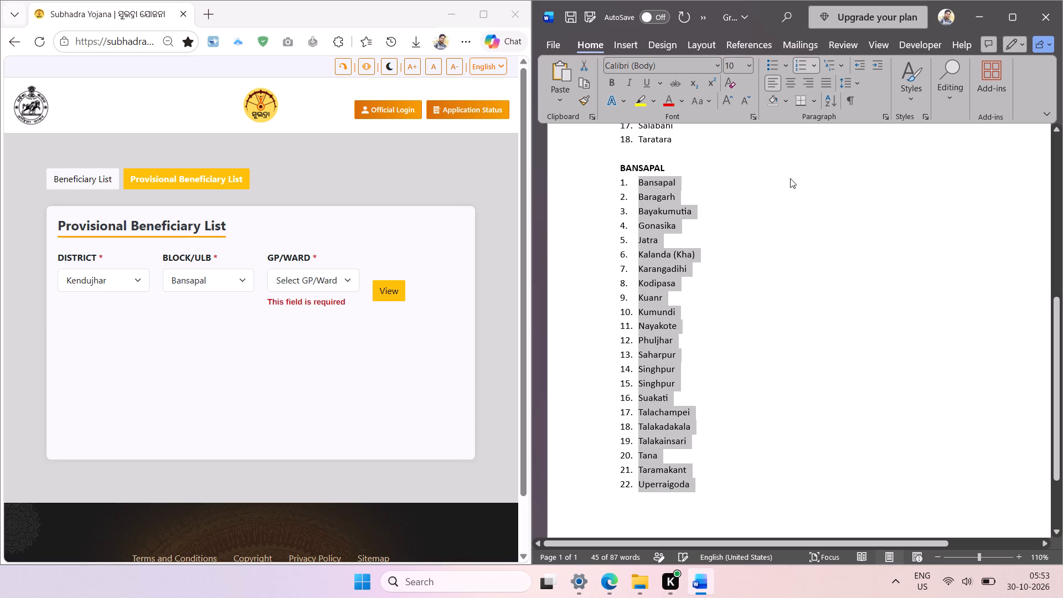
Deselect the numbered list and save the gram panchayat document.
{"action": "left_click", "coordinate": [721, 246]}
{"action": "key", "text": "ctrl+s"}
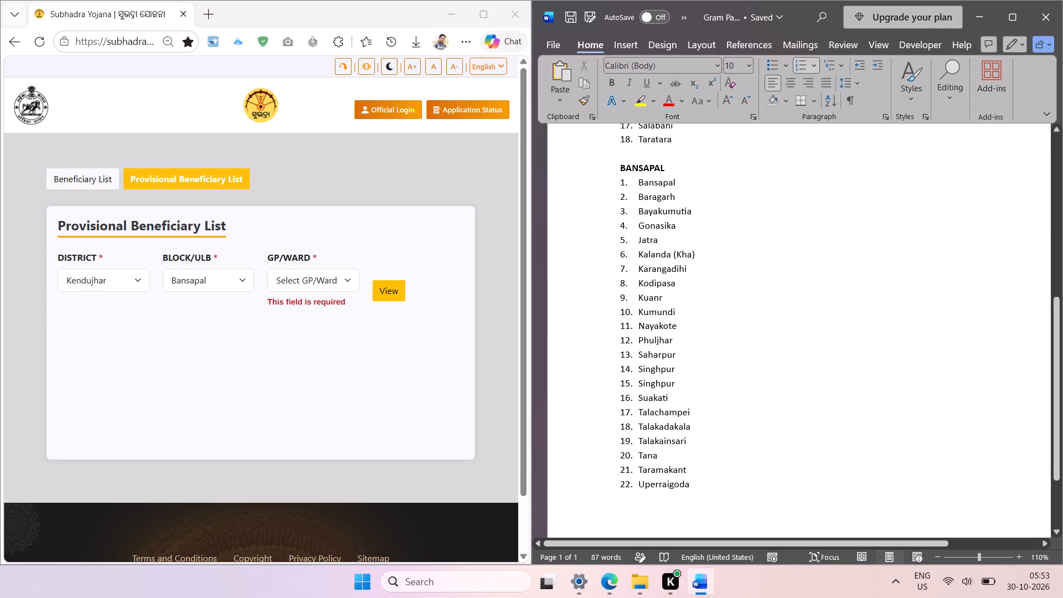
Copy the BANSAPAL heading and paste it below the numbered list, leaving a blank line after Uperraigoda.
{"action": "double_click", "coordinate": [637, 171]}
{"action": "key", "text": "ctrl+c"}
{"action": "left_click", "coordinate": [723, 487]}
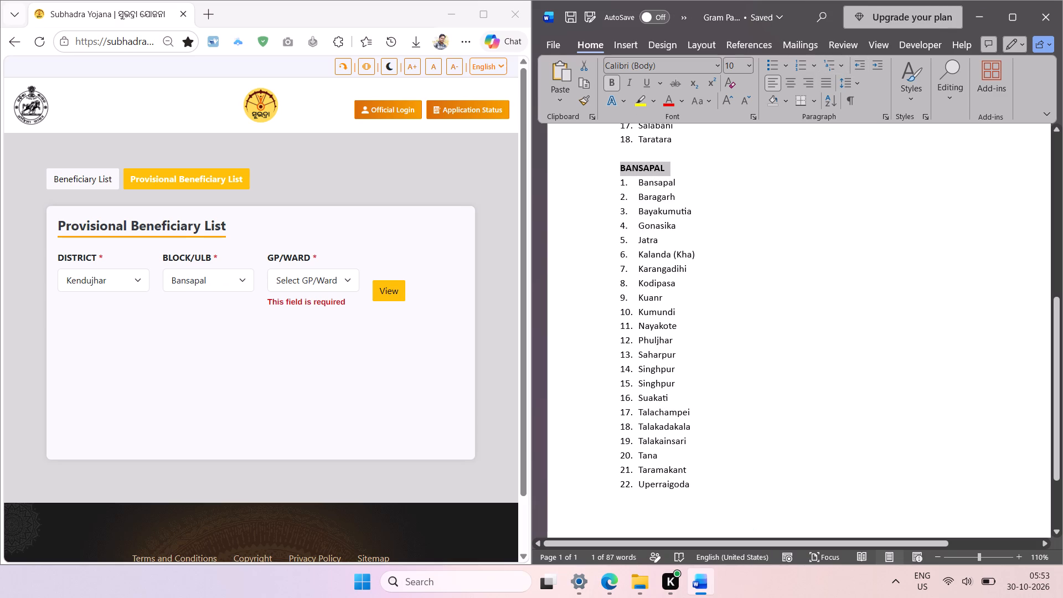
{"action": "key", "text": "Return"}
{"action": "key", "text": "Return"}
{"action": "key", "text": "Return"}
{"action": "key", "text": "ctrl+v"}
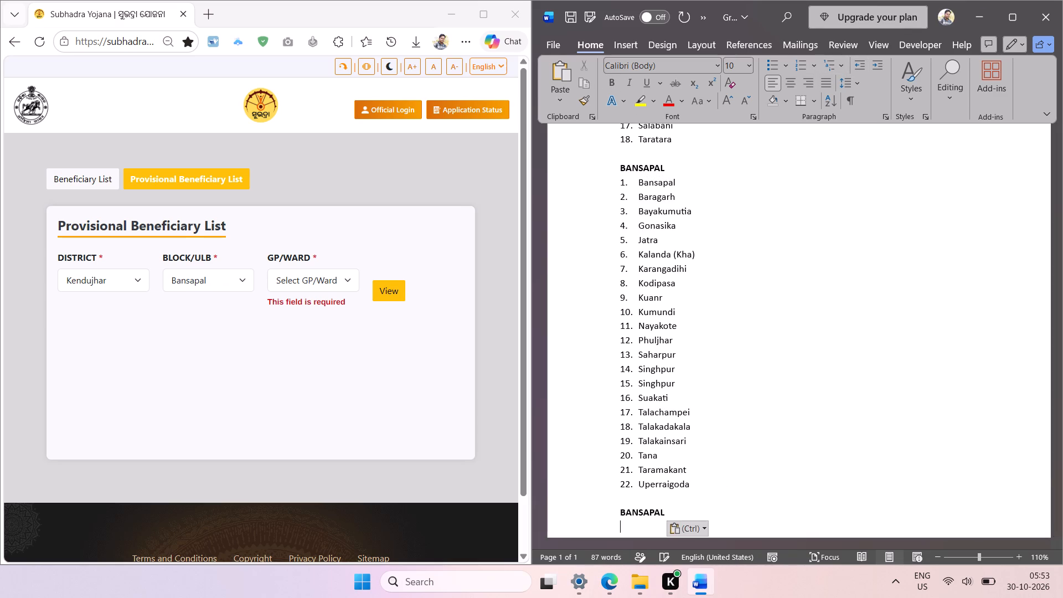
Insert a page break before the pasted BANSAPAL heading below the list.
{"action": "scroll", "coordinate": [718, 480], "scroll_direction": "down", "scroll_amount": 3}
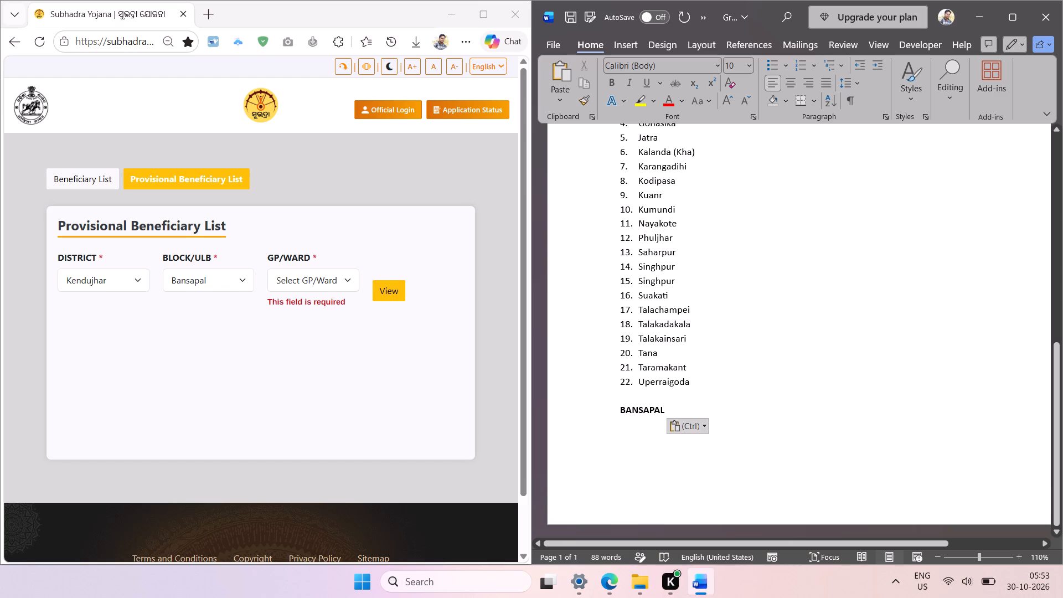
{"action": "left_click", "coordinate": [620, 408]}
{"action": "key", "text": "ctrl+Return"}
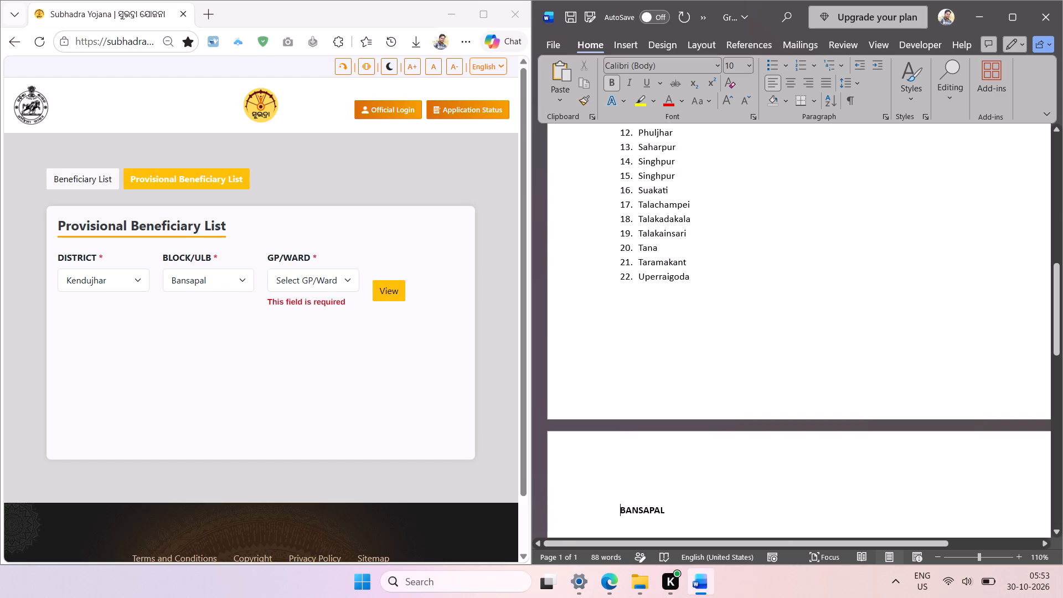
Choose the Champua block on the website and copy its name as text from the screen.
{"action": "scroll", "coordinate": [818, 449], "scroll_direction": "down", "scroll_amount": 3}
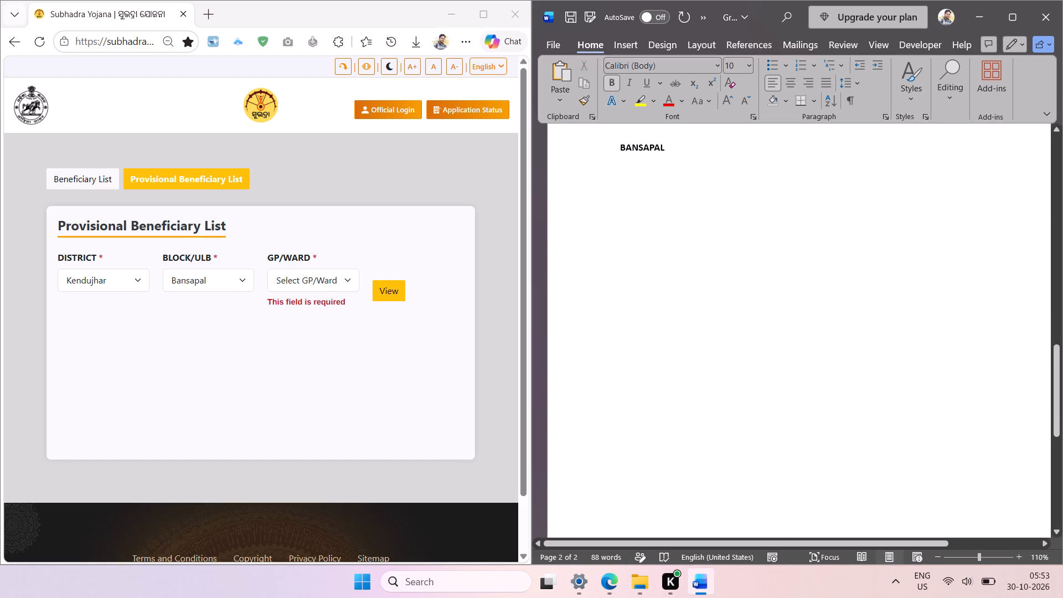
{"action": "scroll", "coordinate": [799, 456], "scroll_direction": "down", "scroll_amount": 1}
{"action": "left_click", "coordinate": [217, 287]}
{"action": "left_click", "coordinate": [220, 372]}
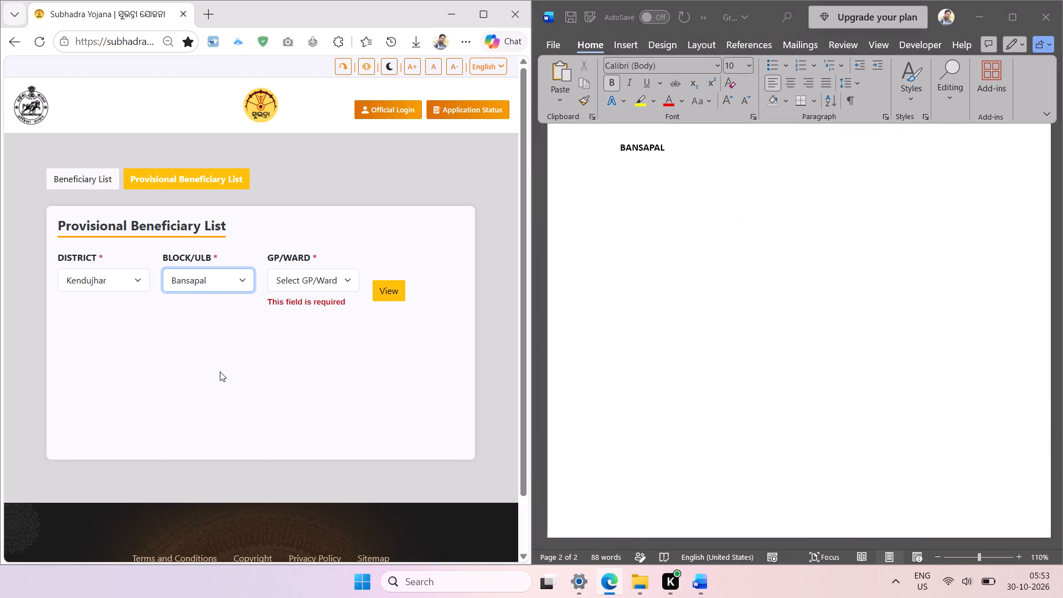
{"action": "left_click", "coordinate": [290, 375]}
{"action": "key", "text": "shift+super+t"}
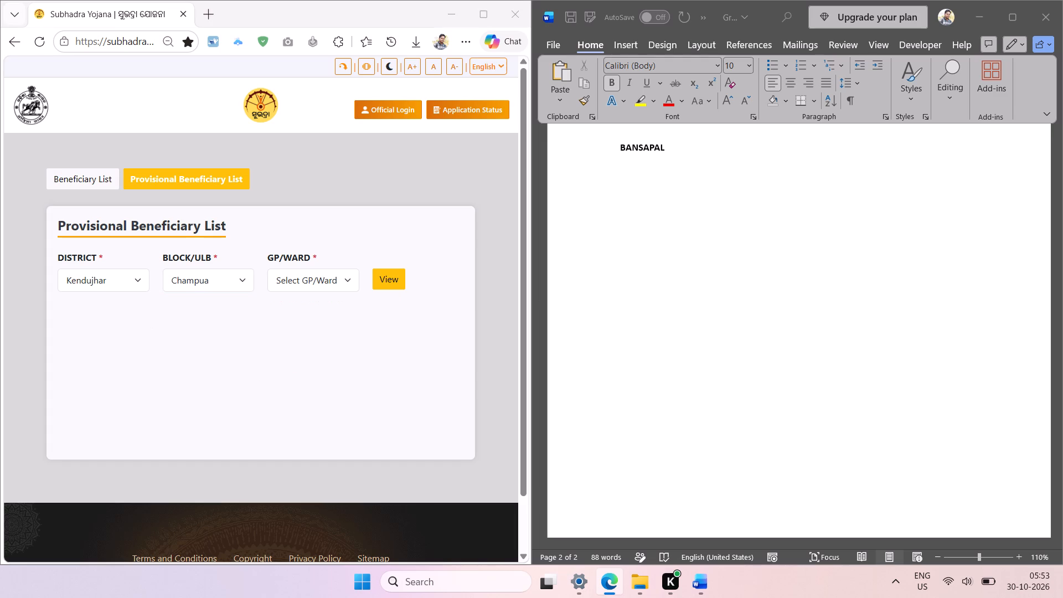
{"action": "left_click_drag", "start_coordinate": [169, 272], "coordinate": [221, 307]}
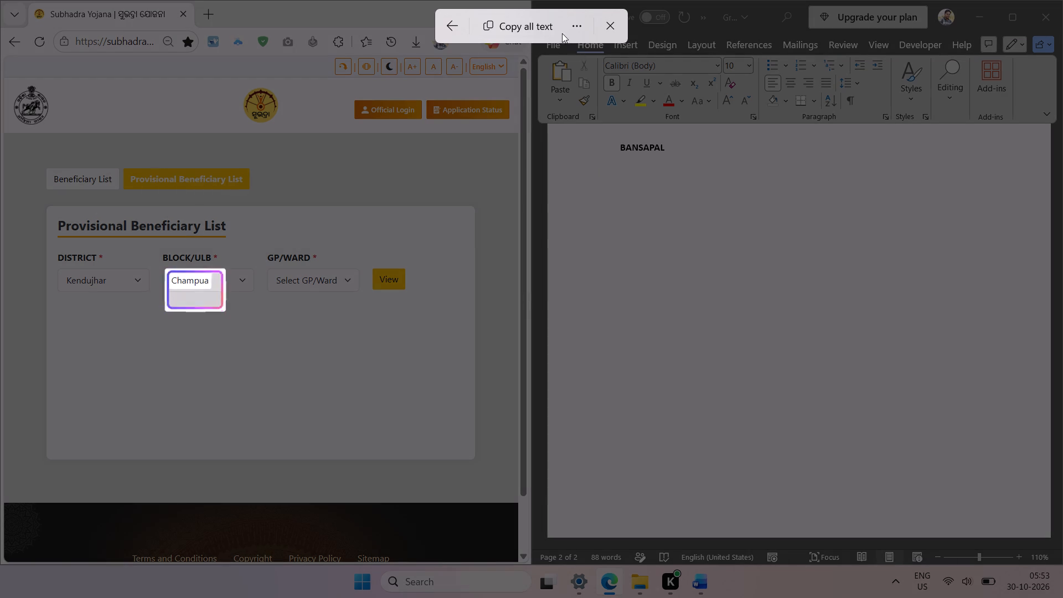
{"action": "left_click", "coordinate": [528, 26]}
Replace the second page's BANSAPAL heading with the copied name in uppercase, CHAMPUA, and start a line below it.
{"action": "left_click", "coordinate": [667, 137]}
{"action": "double_click", "coordinate": [644, 151]}
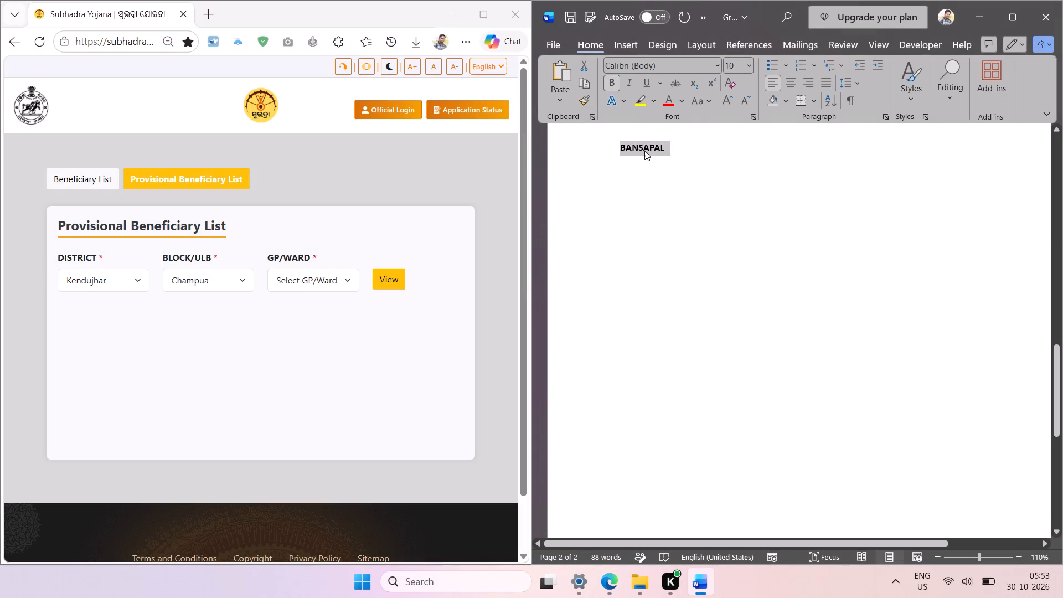
{"action": "key", "text": "ctrl+v"}
{"action": "key", "text": "Return"}
{"action": "key", "text": "BackSpace"}
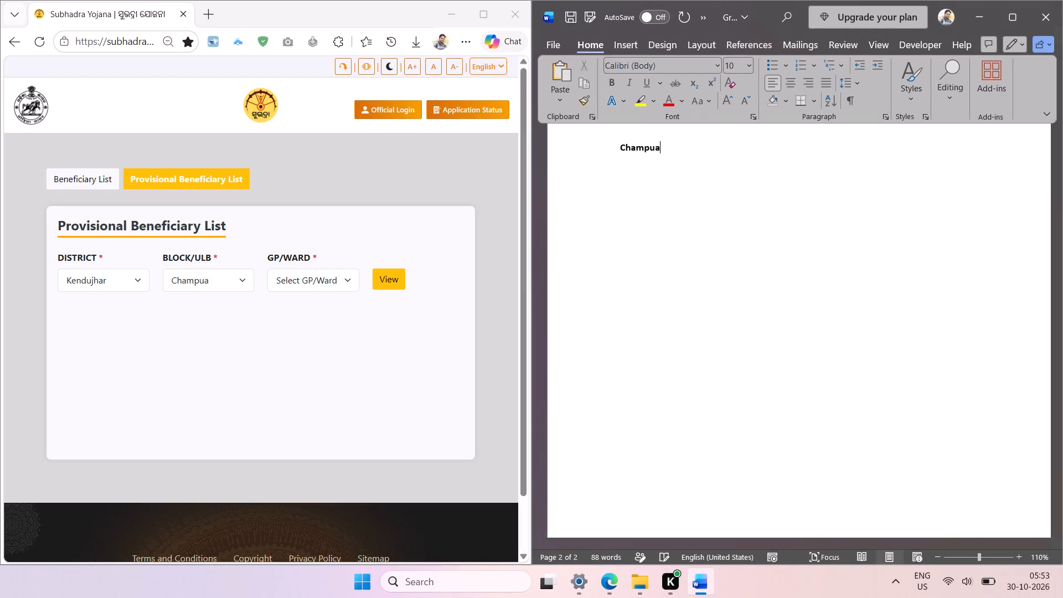
{"action": "key", "text": "shift+F3"}
{"action": "key", "text": "Return"}
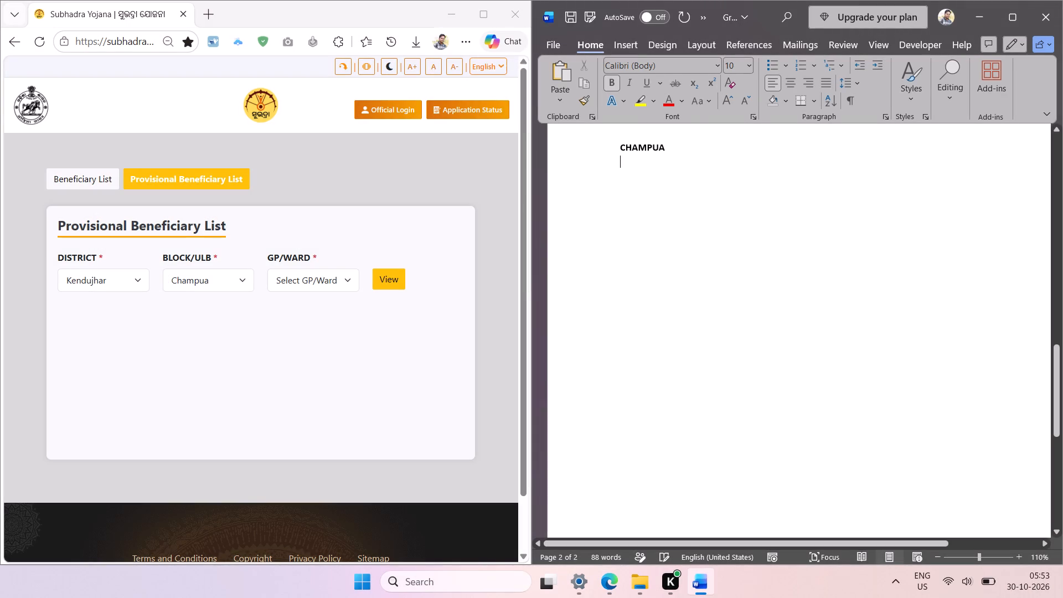
Capture Champua's gram panchayat names from Badanai to Parasala as text and paste them below the CHAMPUA heading.
{"action": "left_click", "coordinate": [352, 277]}
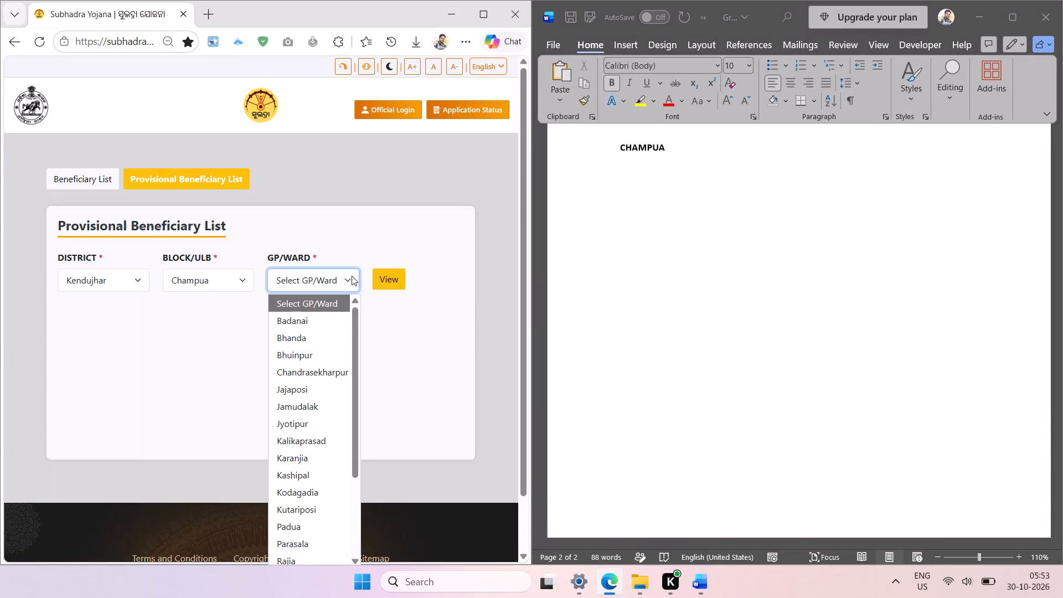
{"action": "key", "text": "shift+super+t"}
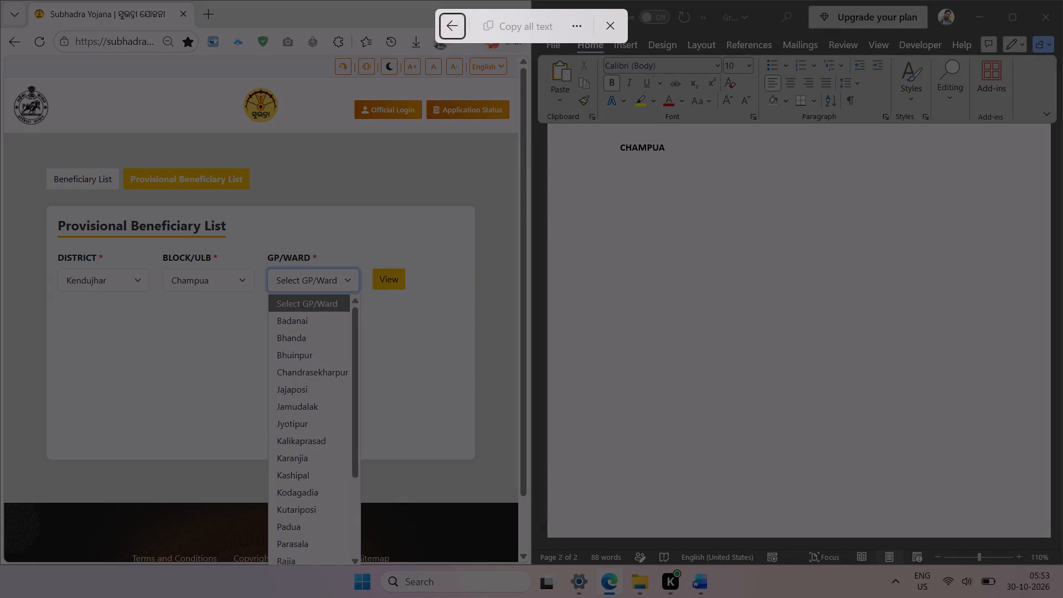
{"action": "left_click_drag", "start_coordinate": [269, 312], "coordinate": [355, 570]}
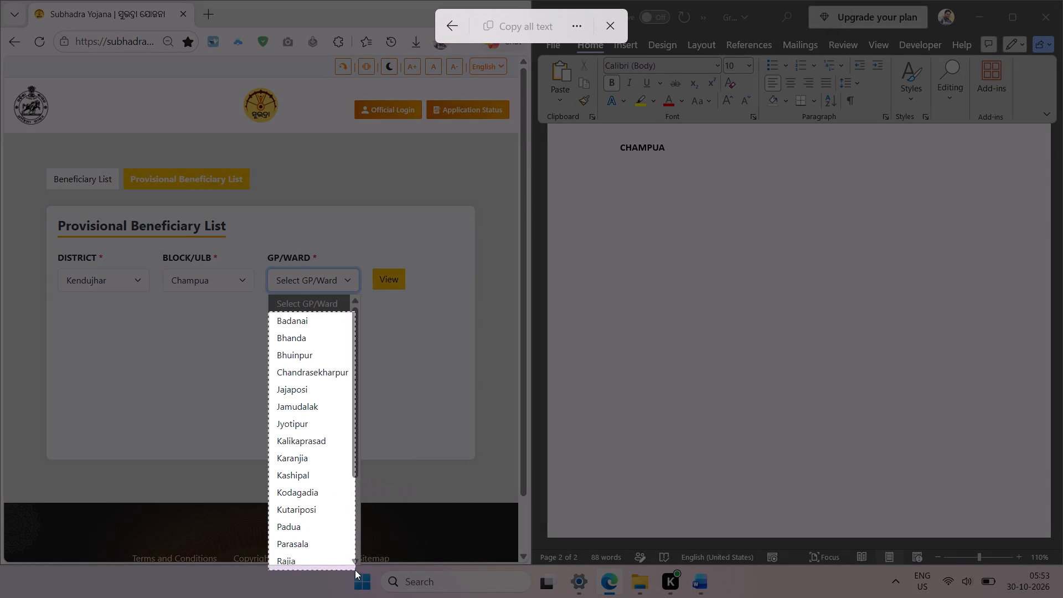
{"action": "left_click_drag", "start_coordinate": [355, 570], "coordinate": [357, 556]}
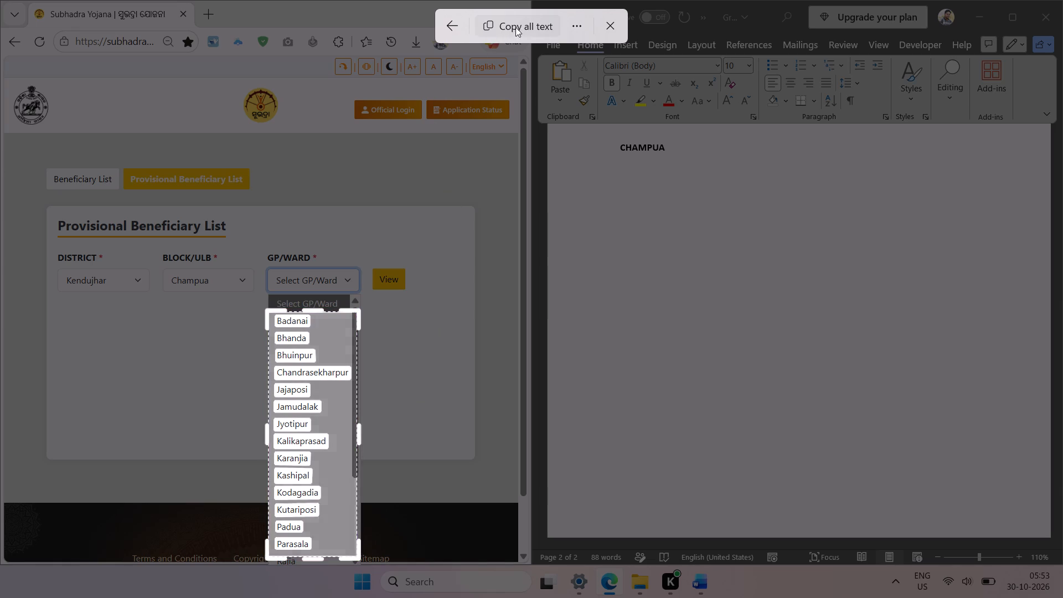
{"action": "left_click", "coordinate": [518, 25]}
{"action": "left_click", "coordinate": [632, 162]}
{"action": "key", "text": "ctrl+v"}
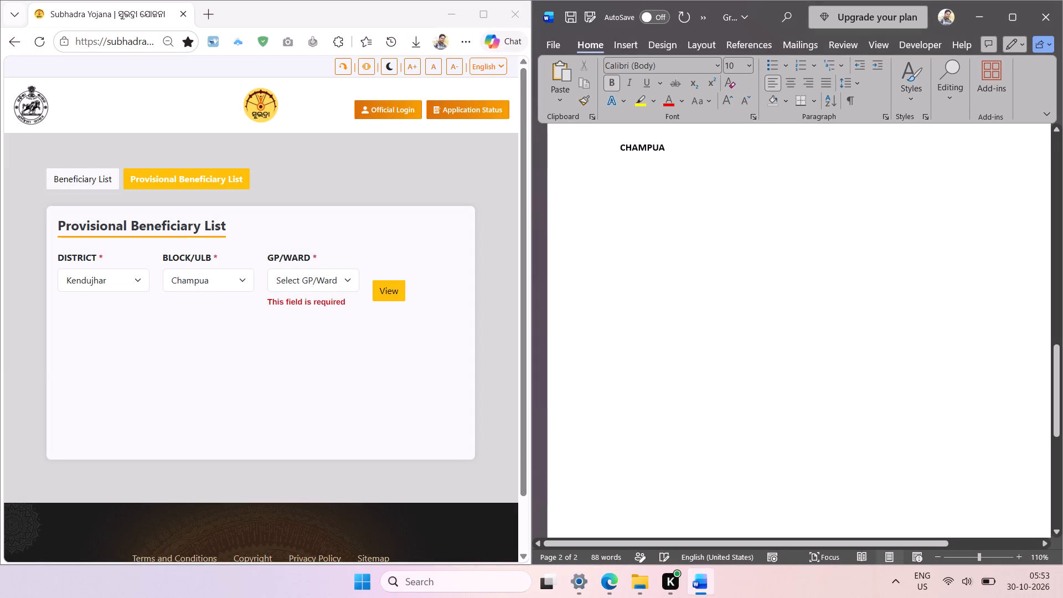
{"action": "key", "text": "Return"}
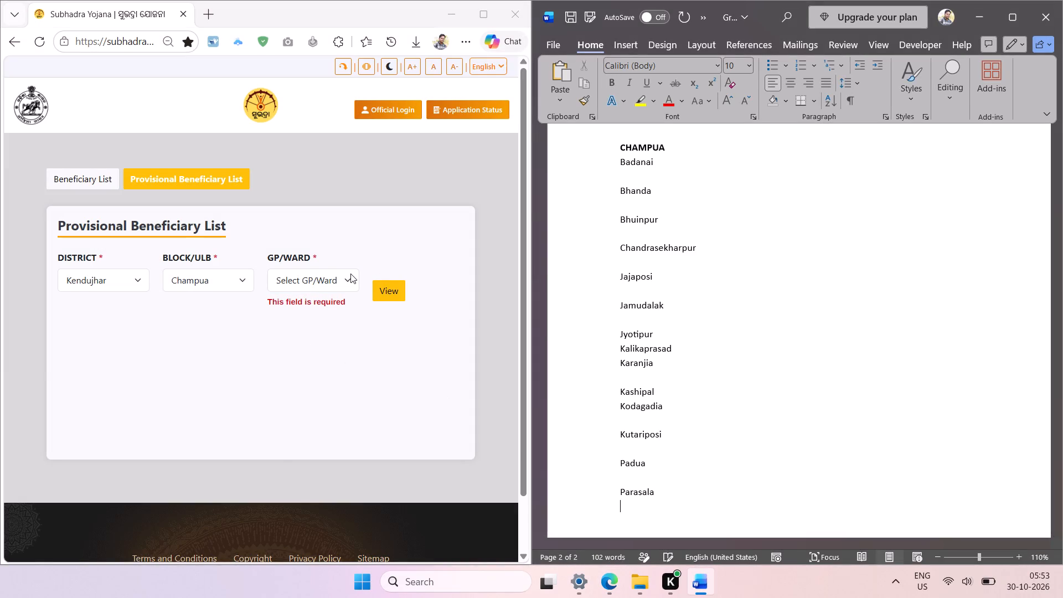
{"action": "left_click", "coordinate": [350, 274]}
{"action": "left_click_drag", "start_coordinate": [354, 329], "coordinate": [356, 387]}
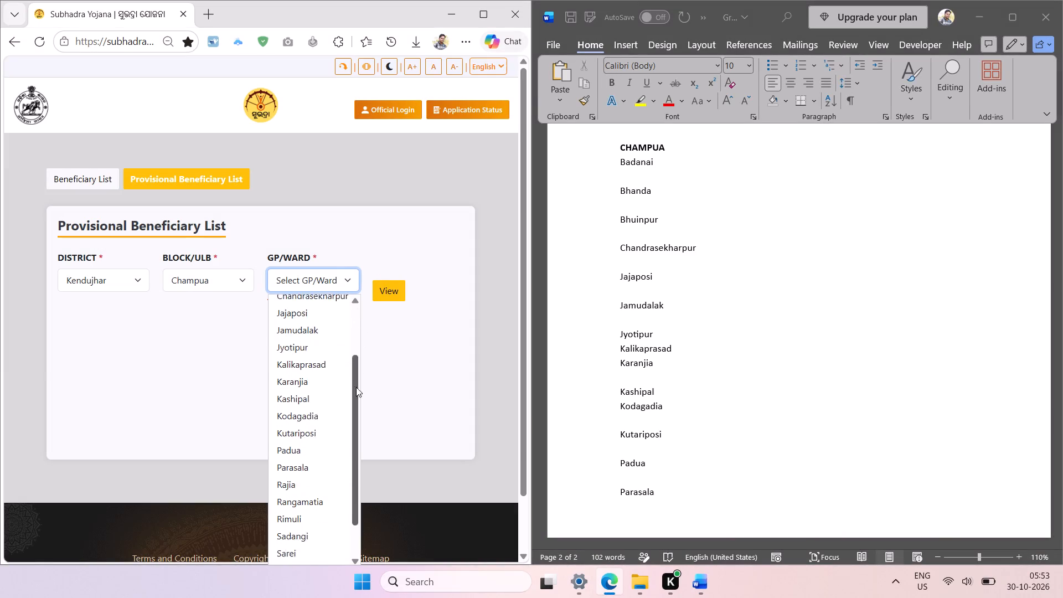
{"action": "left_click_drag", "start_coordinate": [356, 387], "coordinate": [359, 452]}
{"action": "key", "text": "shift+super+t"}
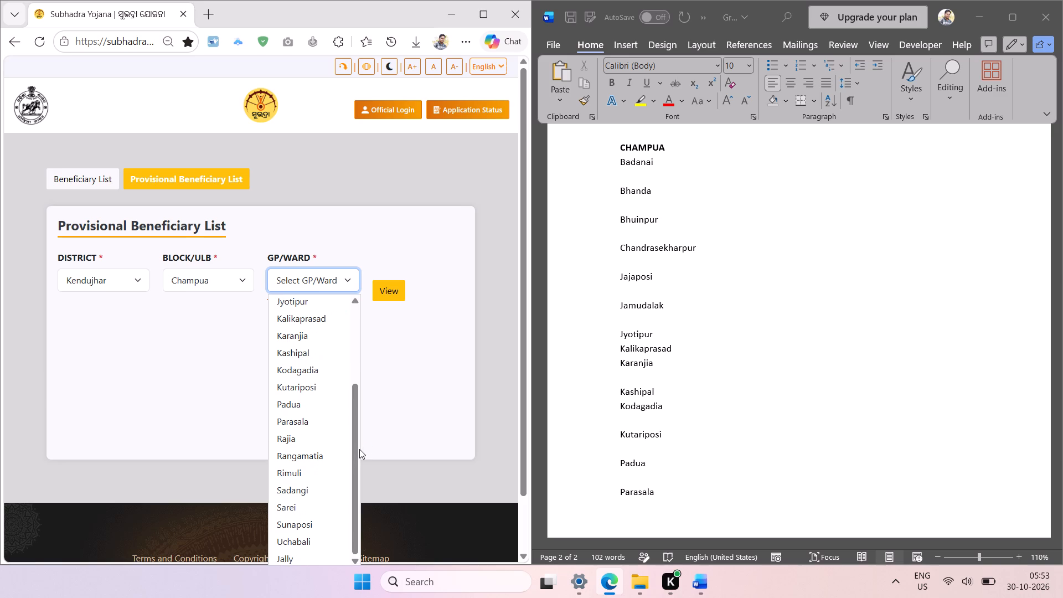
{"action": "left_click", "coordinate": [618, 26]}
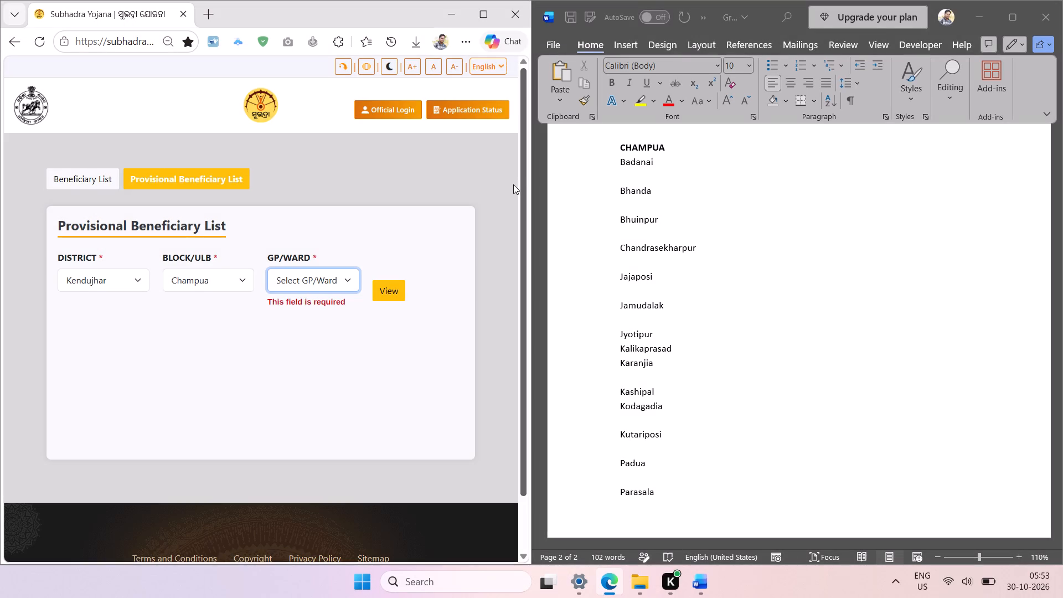
Capture the remaining Champua gram panchayat names, Parasala to Jally, as text and paste them after the first batch.
{"action": "left_click_drag", "start_coordinate": [523, 174], "coordinate": [526, 305]}
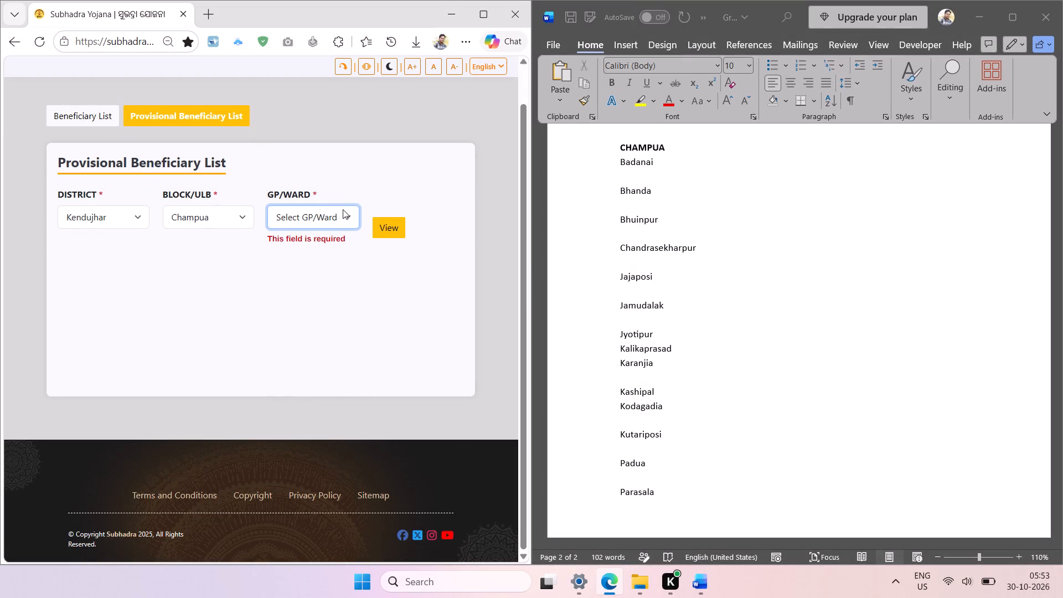
{"action": "left_click", "coordinate": [343, 209]}
{"action": "left_click_drag", "start_coordinate": [357, 315], "coordinate": [358, 427]}
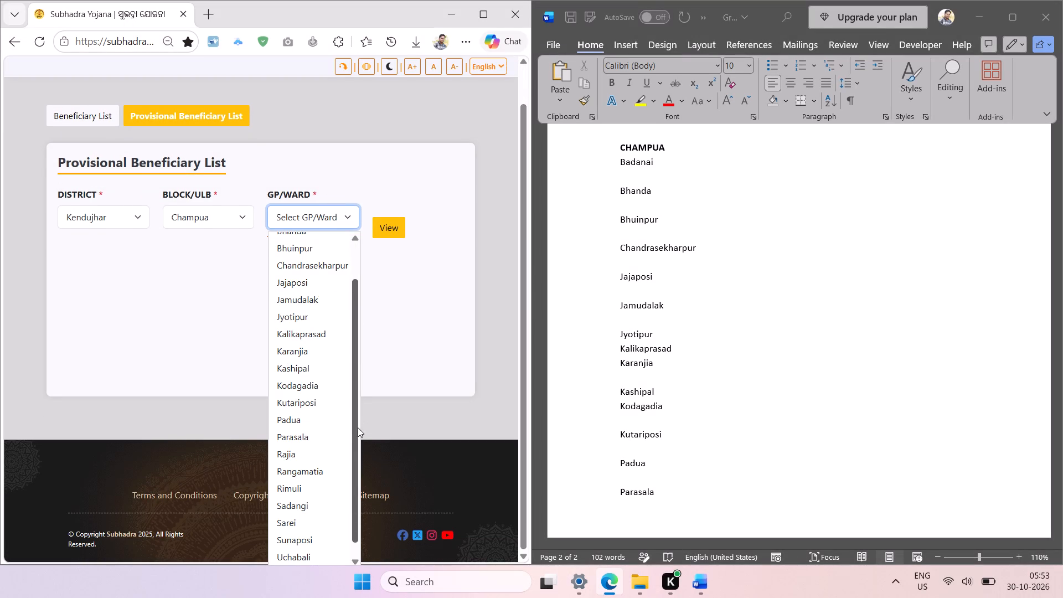
{"action": "left_click_drag", "start_coordinate": [358, 427], "coordinate": [358, 432]}
{"action": "key", "text": "shift+super+t"}
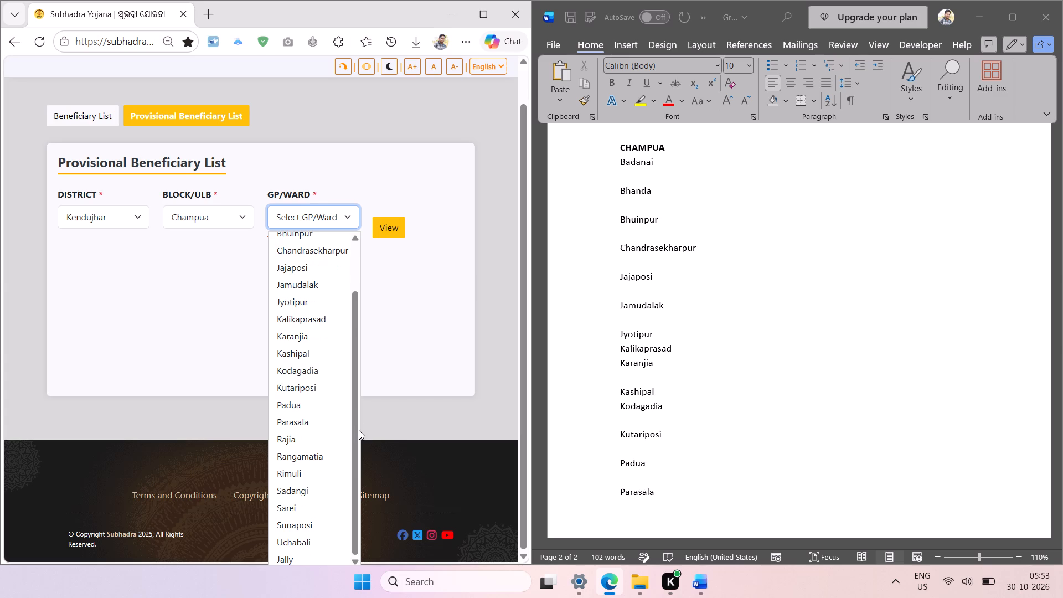
{"action": "left_click_drag", "start_coordinate": [272, 414], "coordinate": [271, 414]}
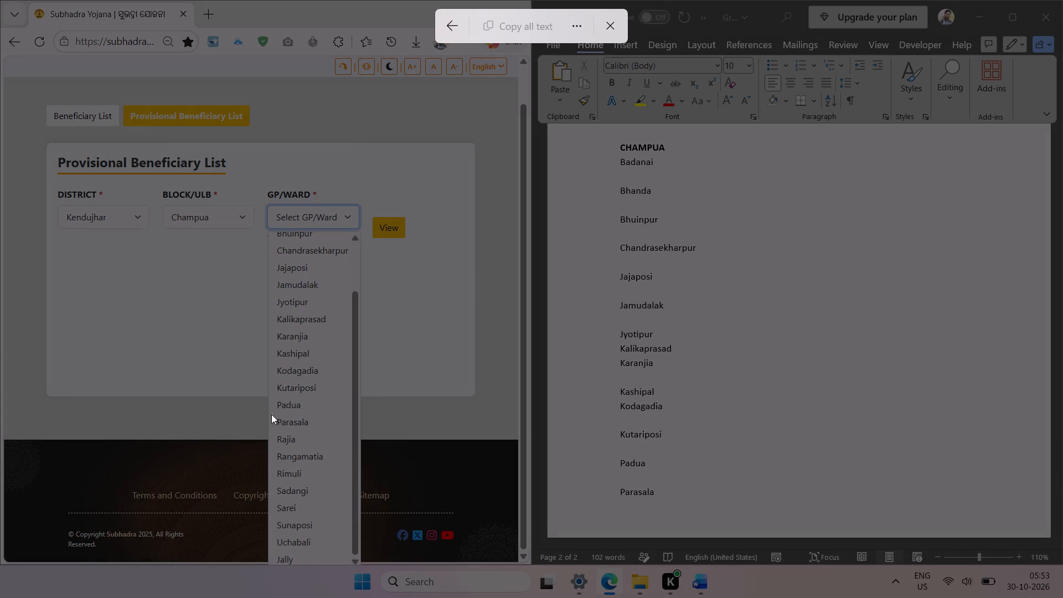
{"action": "left_click_drag", "start_coordinate": [271, 414], "coordinate": [344, 580]}
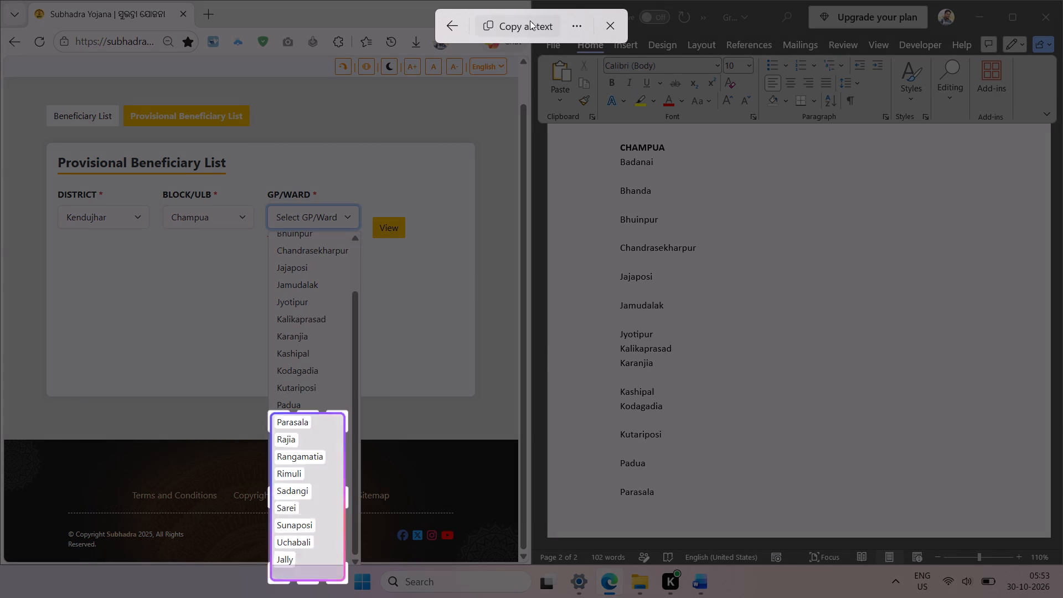
{"action": "left_click", "coordinate": [529, 20]}
{"action": "left_click", "coordinate": [677, 496]}
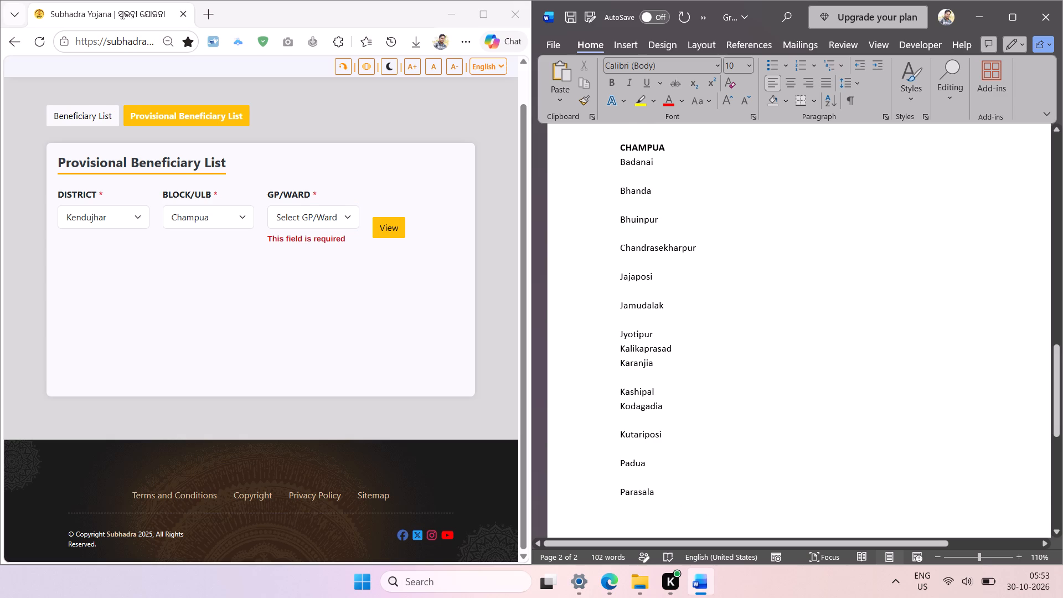
{"action": "key", "text": "ctrl+v"}
Delete the duplicate Parasala entry from the CHAMPUA list.
{"action": "double_click", "coordinate": [646, 282]}
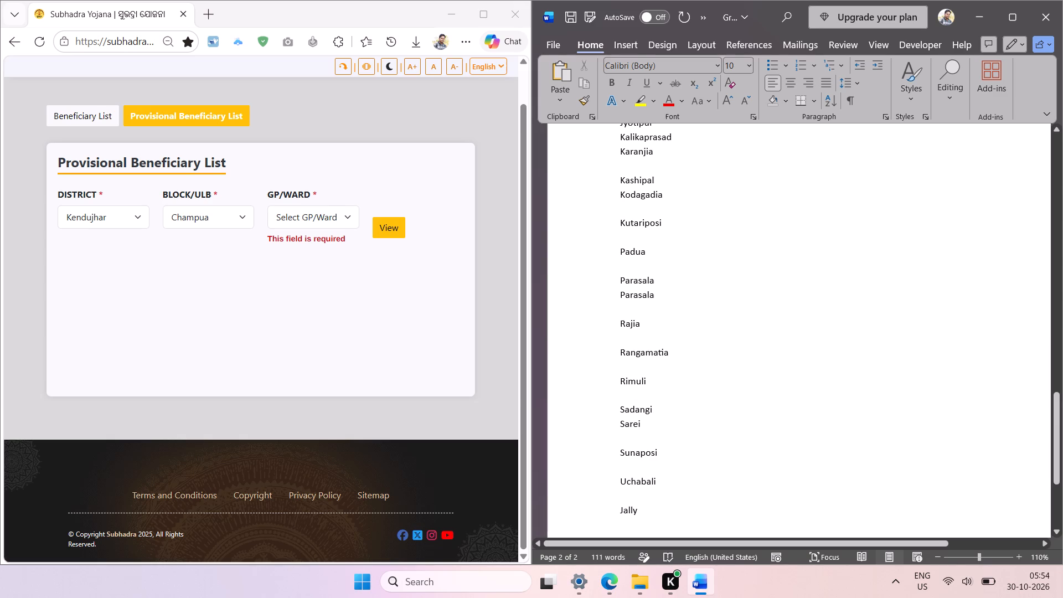
{"action": "key", "text": "BackSpace"}
Zoom out the website and compare Anandapur's gram panchayat options with the ANANDAPUR list in the document.
{"action": "left_click", "coordinate": [513, 266]}
{"action": "key", "text": "ctrl+minus"}
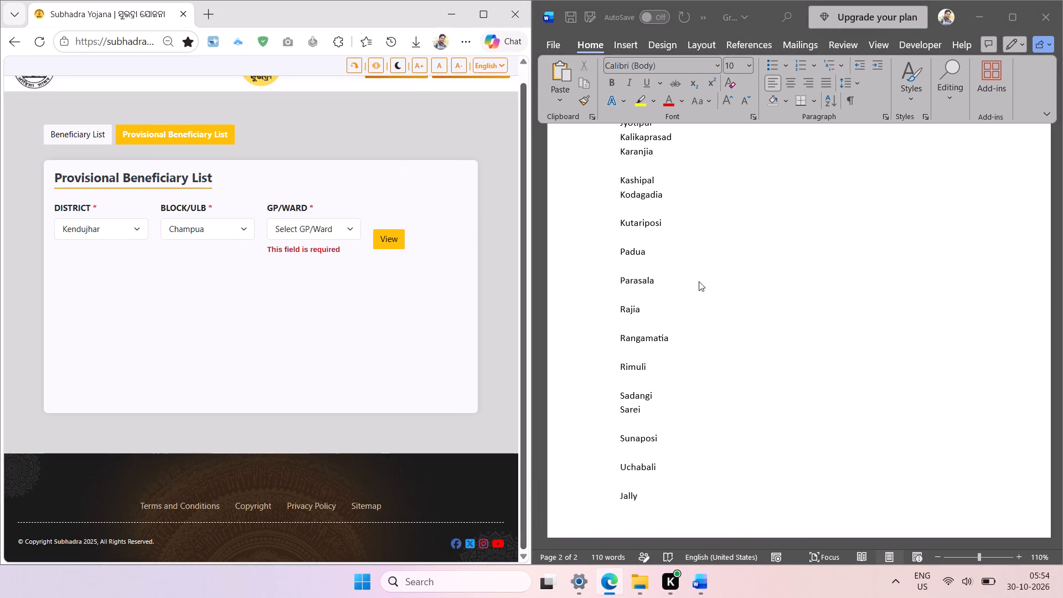
{"action": "scroll", "coordinate": [677, 249], "scroll_direction": "up", "scroll_amount": 9}
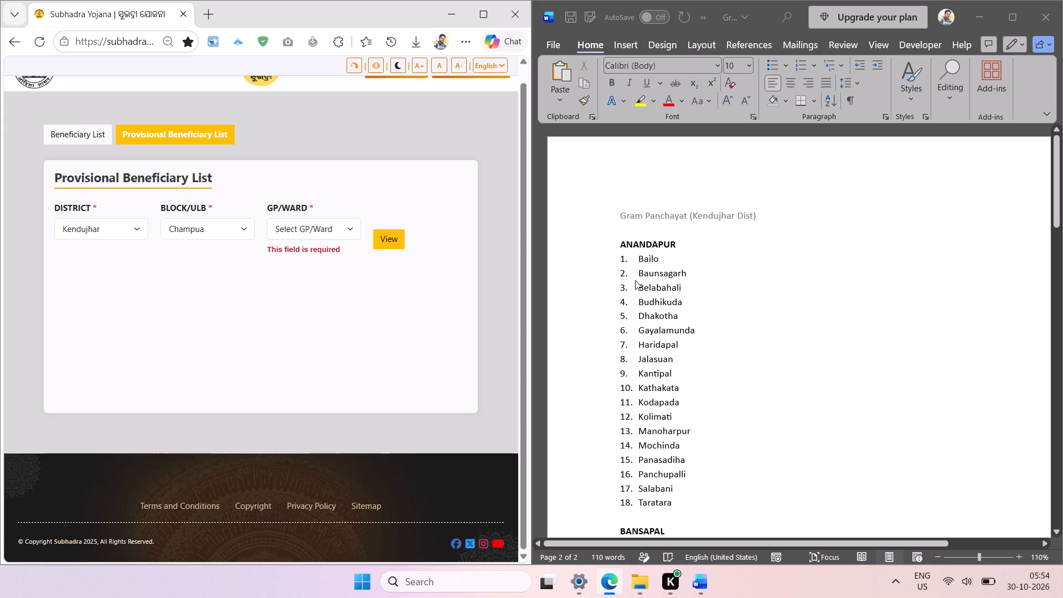
{"action": "left_click", "coordinate": [225, 231]}
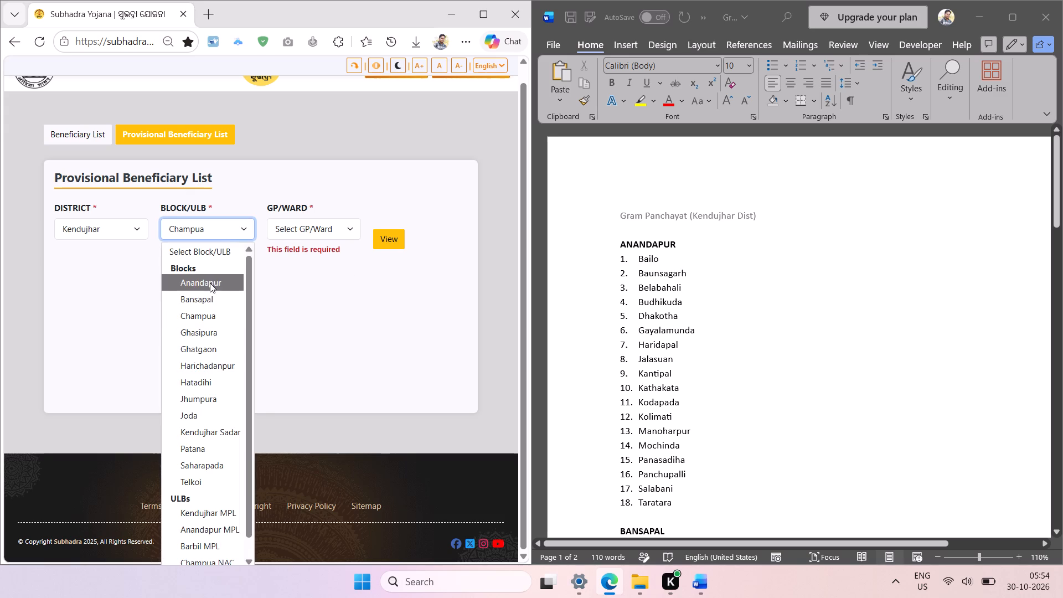
{"action": "left_click", "coordinate": [210, 283]}
{"action": "left_click", "coordinate": [349, 233]}
{"action": "scroll", "coordinate": [349, 233], "scroll_direction": "down", "scroll_amount": 8}
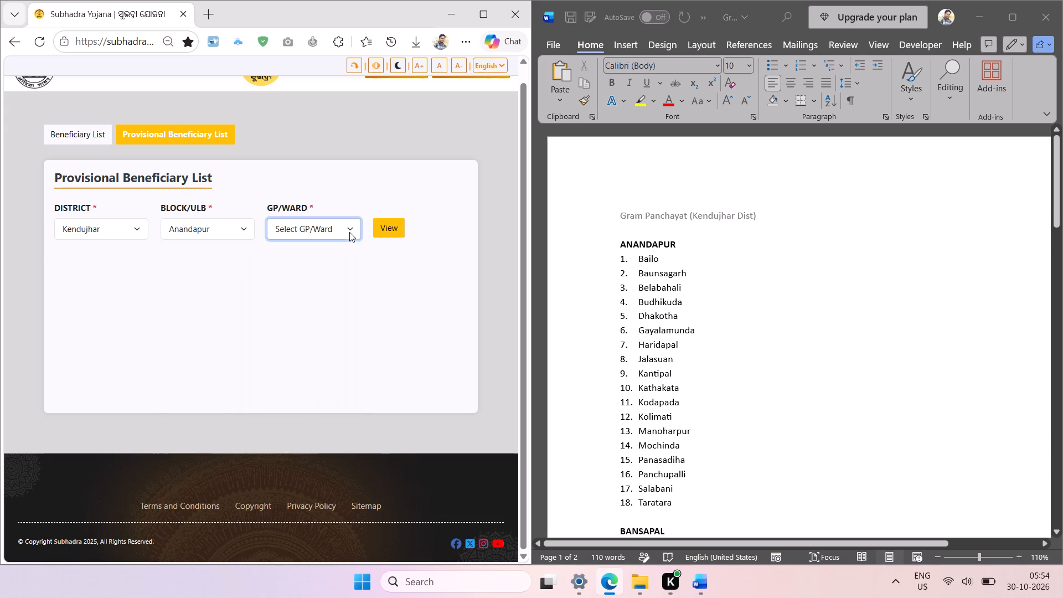
{"action": "left_click", "coordinate": [350, 231]}
{"action": "scroll", "coordinate": [345, 318], "scroll_direction": "down", "scroll_amount": 2}
{"action": "left_click", "coordinate": [352, 233]}
{"action": "scroll", "coordinate": [346, 347], "scroll_direction": "down", "scroll_amount": 4}
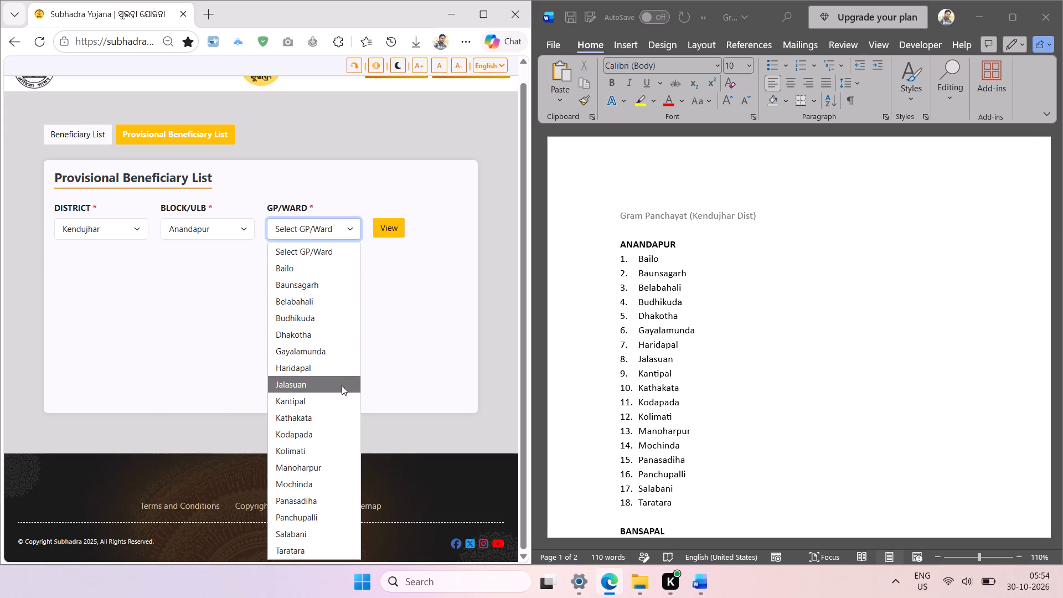
{"action": "left_click", "coordinate": [410, 360]}
Choose the Bansapal block and compare its gram panchayat options with the BANSAPAL list in the document.
{"action": "left_click", "coordinate": [235, 233]}
{"action": "left_click", "coordinate": [210, 300]}
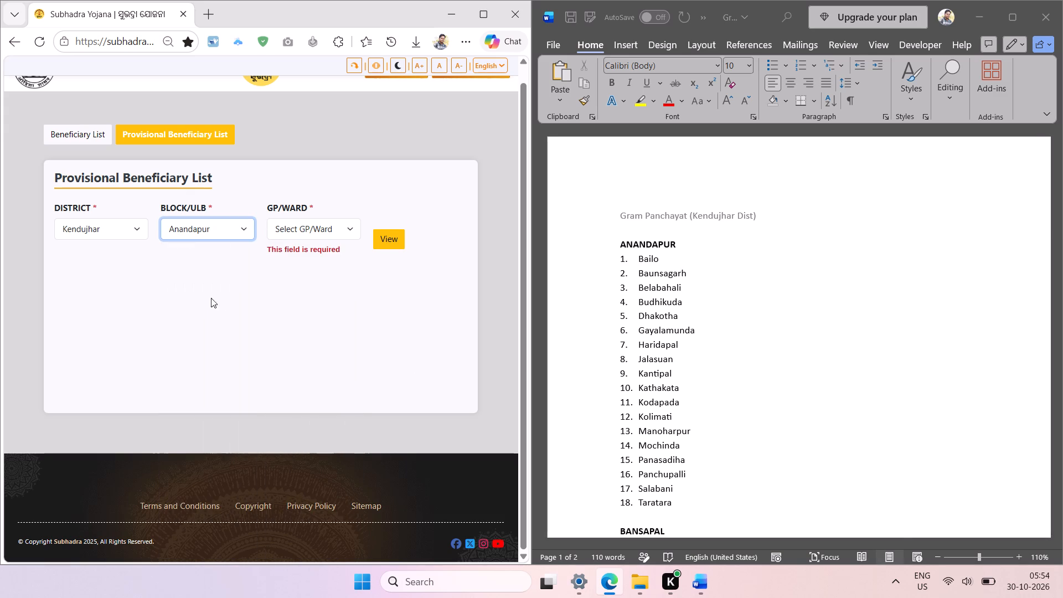
{"action": "left_click", "coordinate": [782, 310]}
{"action": "scroll", "coordinate": [782, 310], "scroll_direction": "down", "scroll_amount": 5}
{"action": "scroll", "coordinate": [782, 310], "scroll_direction": "up", "scroll_amount": 1}
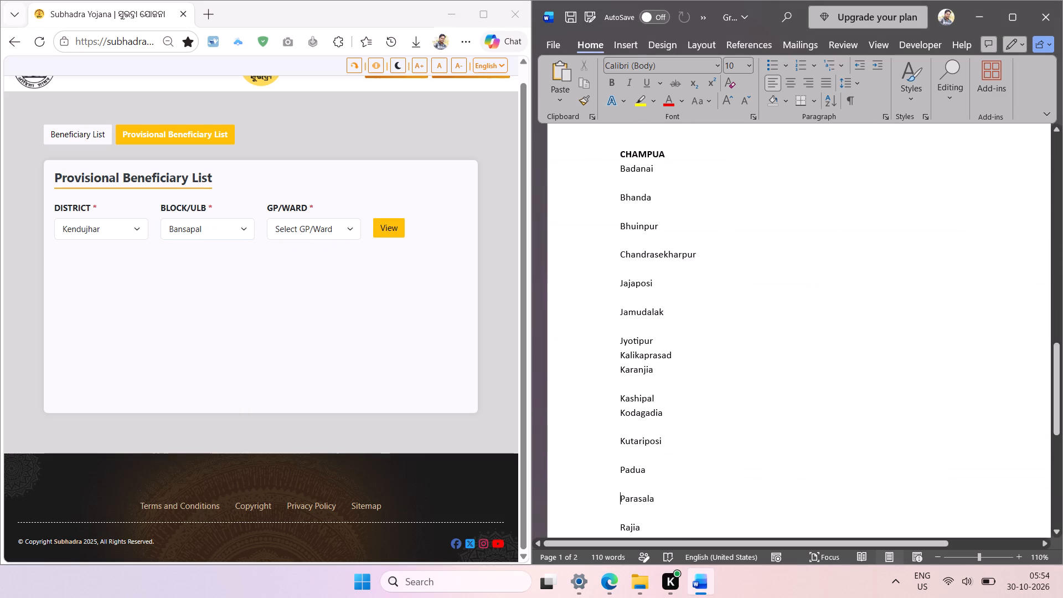
{"action": "scroll", "coordinate": [782, 310], "scroll_direction": "up", "scroll_amount": 1}
{"action": "scroll", "coordinate": [782, 310], "scroll_direction": "down", "scroll_amount": 2}
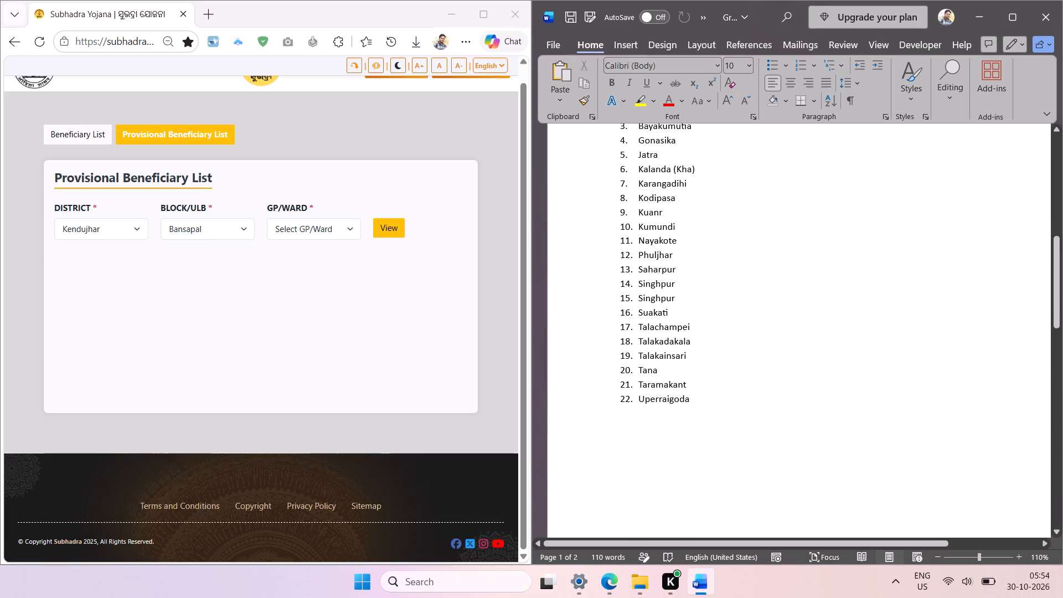
{"action": "scroll", "coordinate": [782, 310], "scroll_direction": "down", "scroll_amount": 1}
{"action": "left_click", "coordinate": [352, 234]}
{"action": "scroll", "coordinate": [338, 279], "scroll_direction": "down", "scroll_amount": 5}
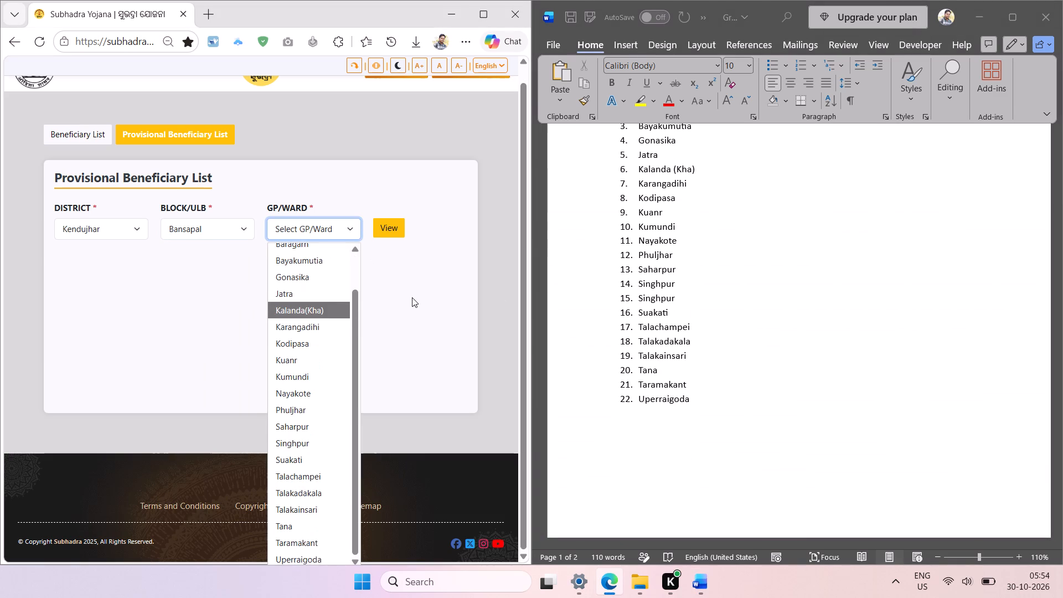
{"action": "left_click", "coordinate": [412, 297]}
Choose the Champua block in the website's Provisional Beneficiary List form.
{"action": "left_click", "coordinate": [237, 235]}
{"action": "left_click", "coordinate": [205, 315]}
Remove the blank lines between Karanjia and Rajia in the document's CHAMPUA list.
{"action": "left_click", "coordinate": [816, 292]}
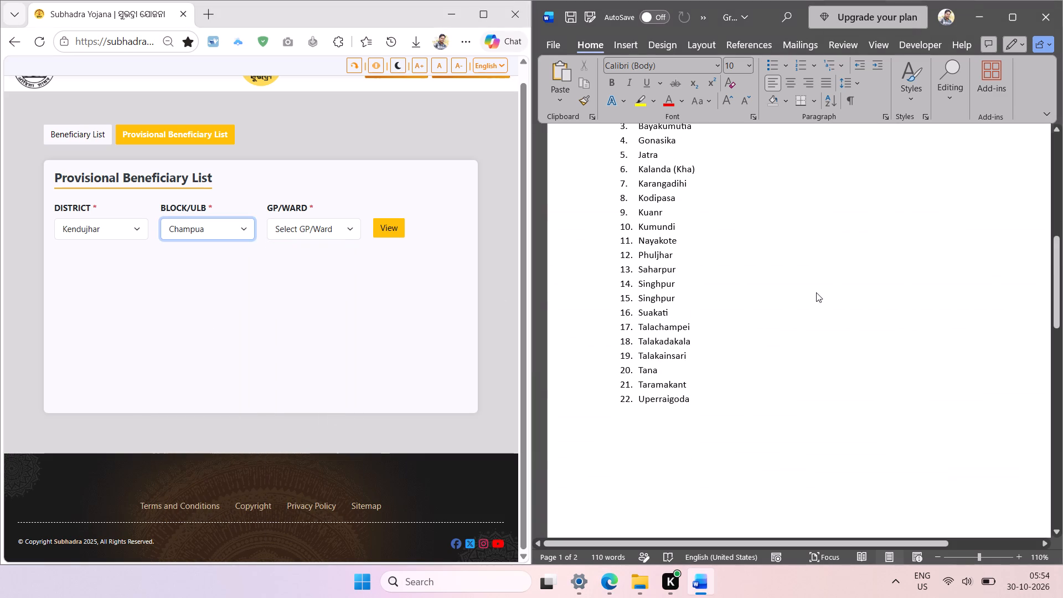
{"action": "scroll", "coordinate": [816, 292], "scroll_direction": "down", "scroll_amount": 5}
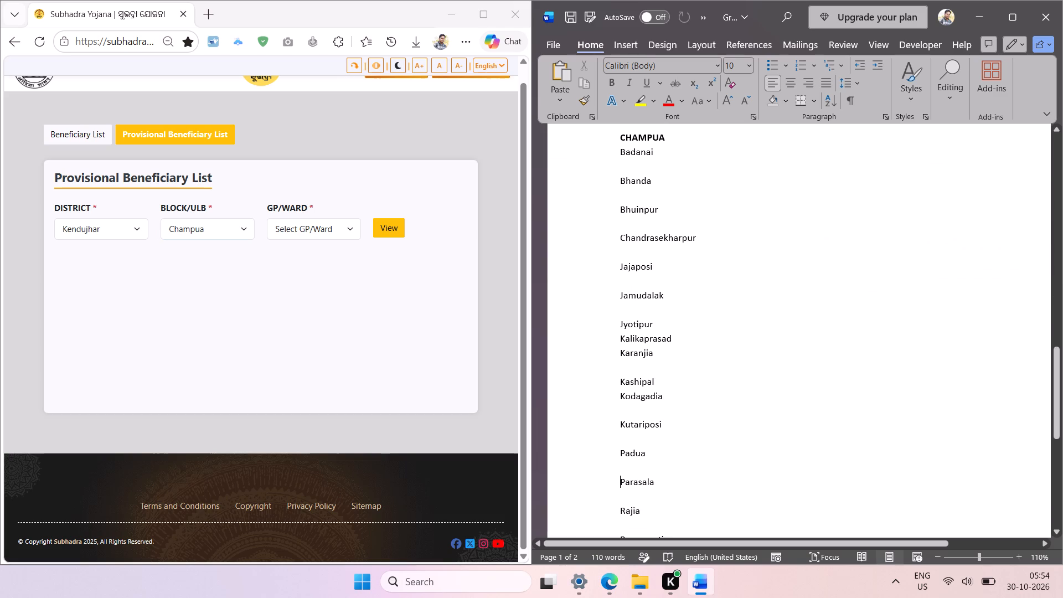
{"action": "scroll", "coordinate": [773, 424], "scroll_direction": "down", "scroll_amount": 1}
{"action": "left_click", "coordinate": [625, 491]}
{"action": "key", "text": "BackSpace"}
{"action": "key", "text": "Up"}
{"action": "key", "text": "BackSpace"}
{"action": "key", "text": "Up"}
{"action": "key", "text": "BackSpace"}
{"action": "key", "text": "Up"}
{"action": "key", "text": "BackSpace"}
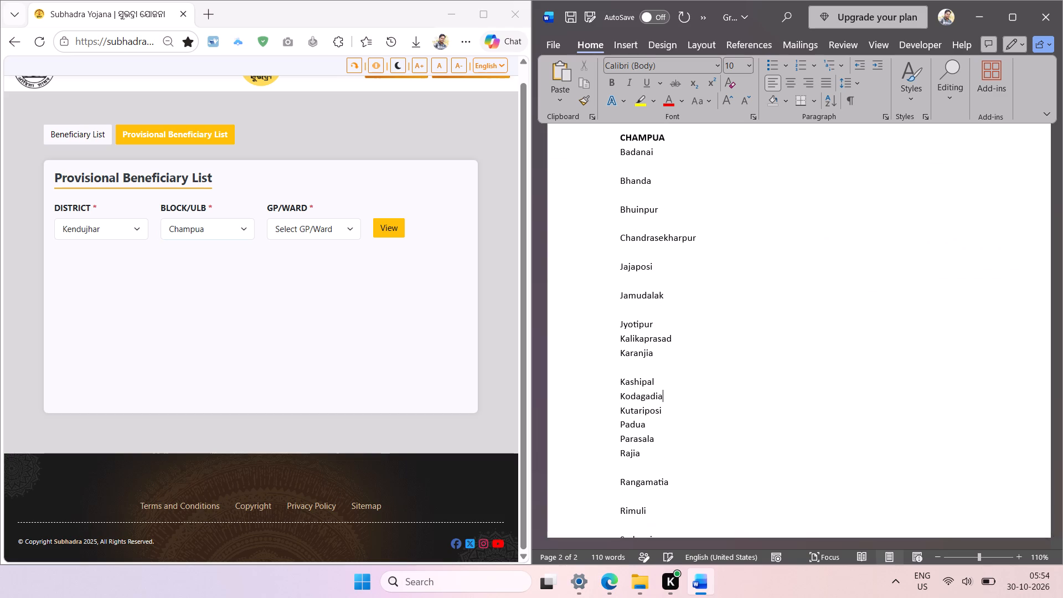
{"action": "key", "text": "Up"}
{"action": "key", "text": "Up"}
{"action": "key", "text": "BackSpace"}
Remove the blank lines between Badanai and Jyotipur in the CHAMPUA list.
{"action": "key", "text": "Up"}
{"action": "key", "text": "Up"}
{"action": "key", "text": "Up"}
{"action": "key", "text": "BackSpace"}
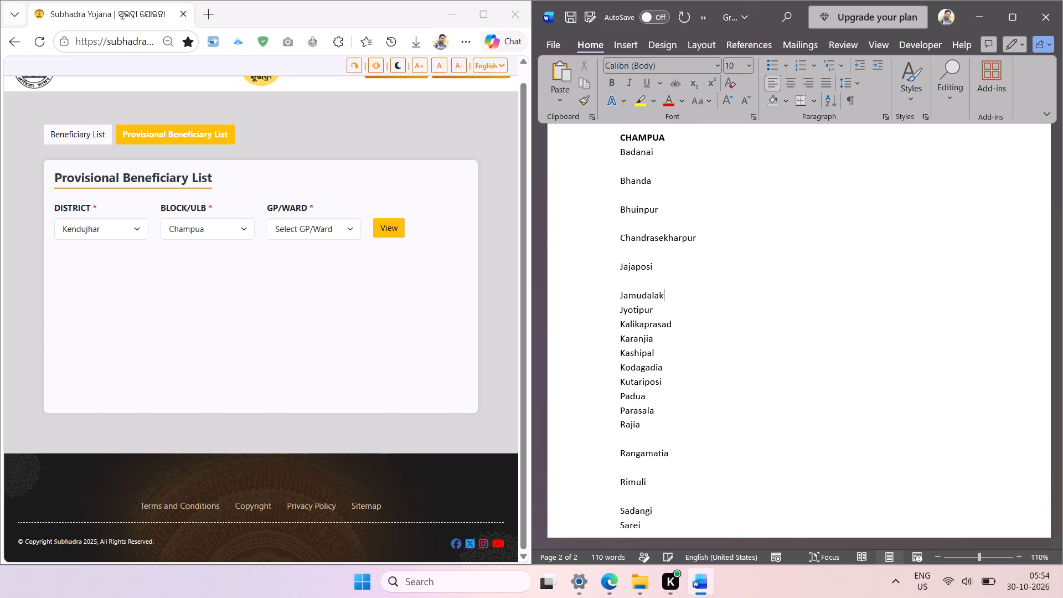
{"action": "key", "text": "Up"}
{"action": "key", "text": "BackSpace"}
{"action": "key", "text": "Up"}
{"action": "key", "text": "BackSpace"}
{"action": "key", "text": "Up"}
{"action": "key", "text": "BackSpace"}
{"action": "key", "text": "Up"}
{"action": "key", "text": "BackSpace"}
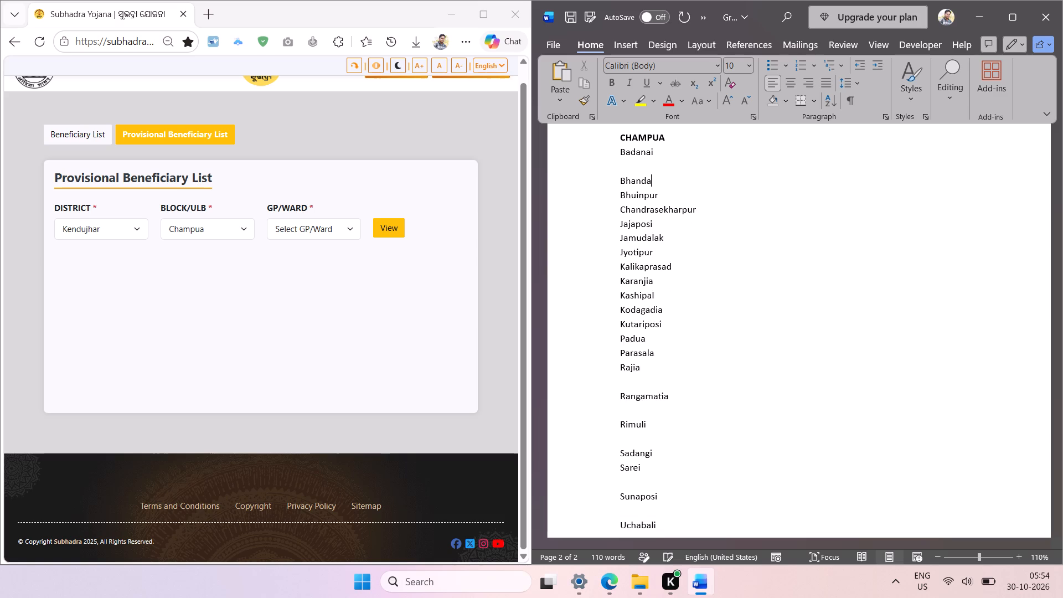
{"action": "key", "text": "Up"}
{"action": "key", "text": "BackSpace"}
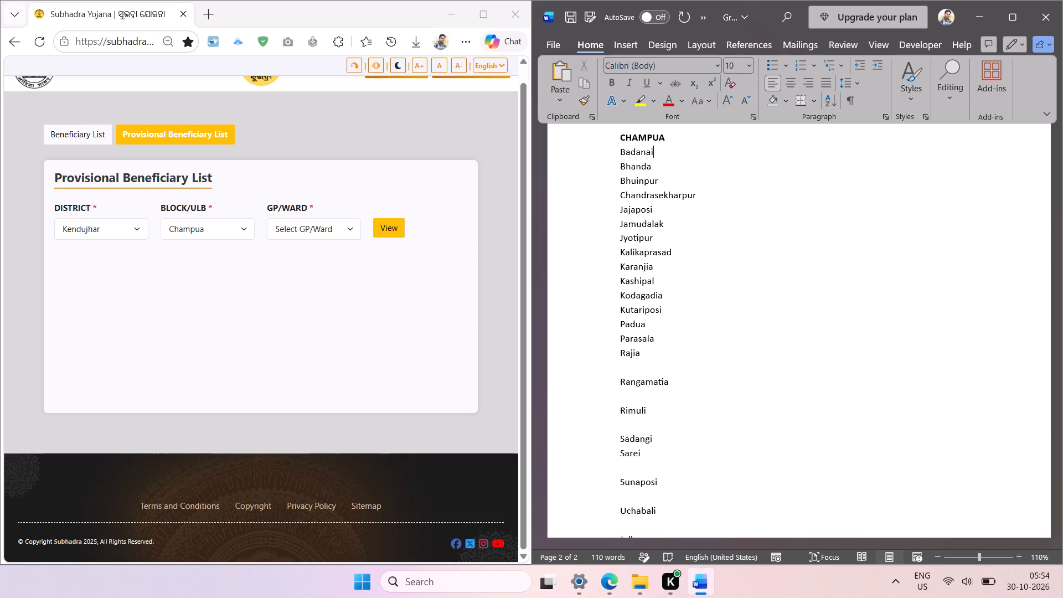
Remove the blank lines between Rajia and Jally in the CHAMPUA list, keeping every name intact.
{"action": "left_click", "coordinate": [643, 528]}
{"action": "key", "text": "BackSpace"}
{"action": "key", "text": "Up"}
{"action": "key", "text": "BackSpace"}
{"action": "key", "text": "Up"}
{"action": "key", "text": "BackSpace"}
{"action": "key", "text": "Up"}
{"action": "key", "text": "BackSpace"}
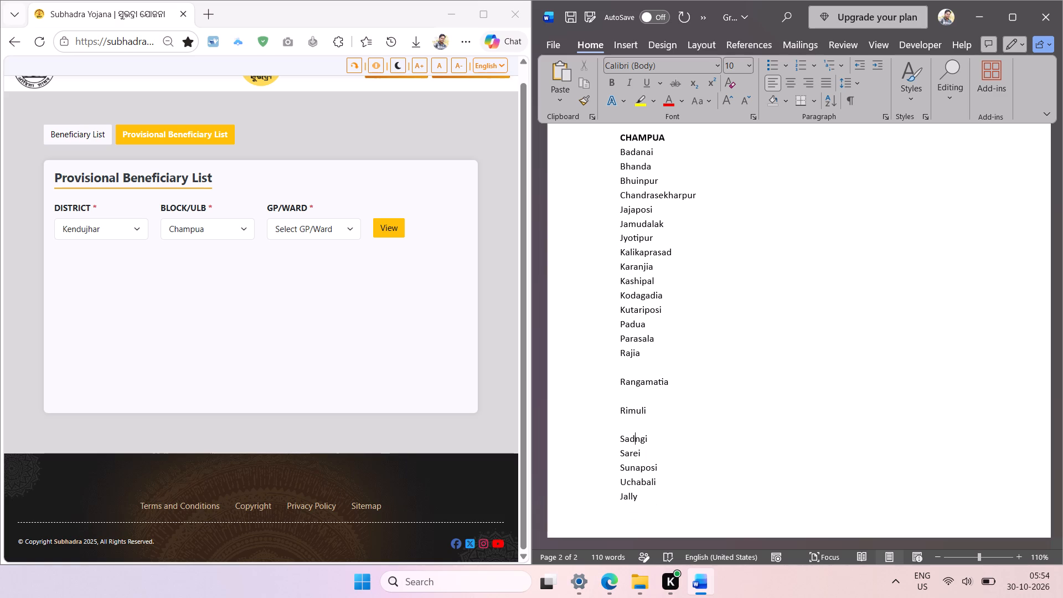
{"action": "key", "text": "ctrl+z"}
{"action": "key", "text": "Up"}
{"action": "key", "text": "BackSpace"}
{"action": "key", "text": "Up"}
{"action": "key", "text": "BackSpace"}
{"action": "key", "text": "Up"}
{"action": "key", "text": "BackSpace"}
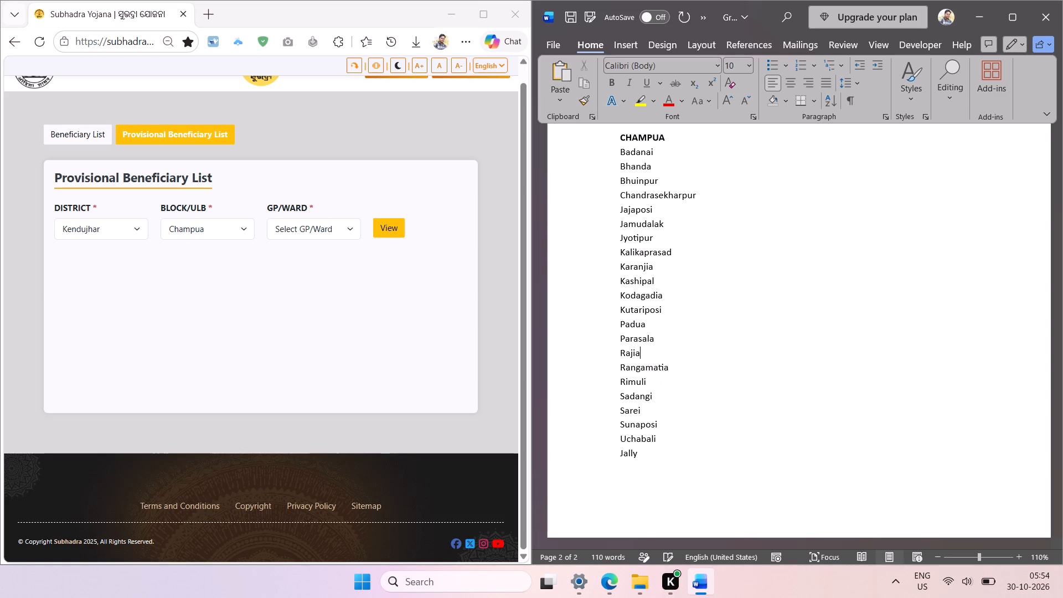
Sort the CHAMPUA gram panchayat names, Badanai to Jally, alphabetically in ascending order.
{"action": "left_click_drag", "start_coordinate": [640, 455], "coordinate": [625, 187]}
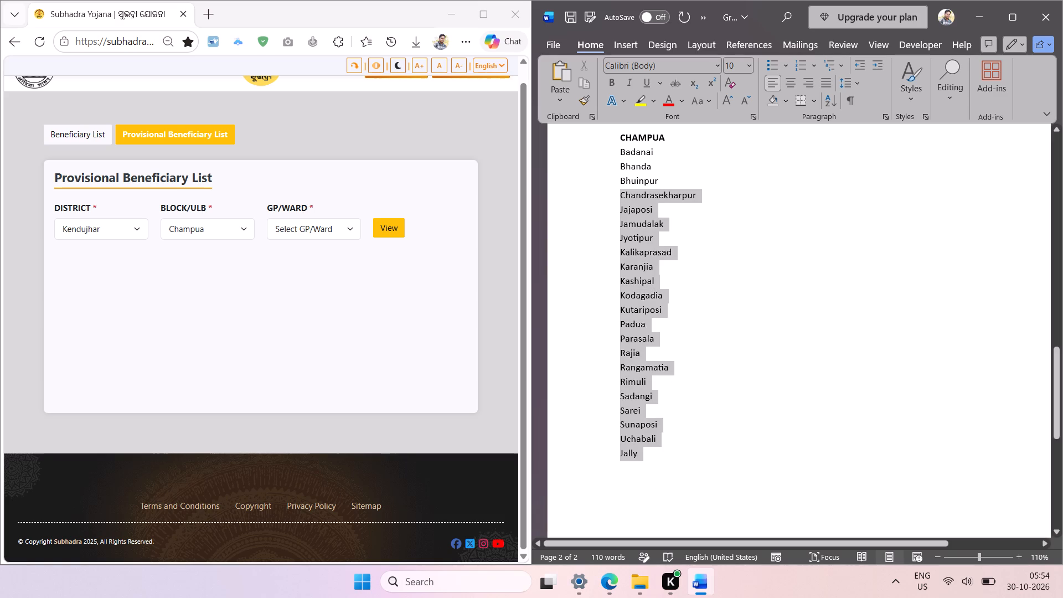
{"action": "left_click_drag", "start_coordinate": [625, 187], "coordinate": [618, 158]}
{"action": "left_click", "coordinate": [825, 104]}
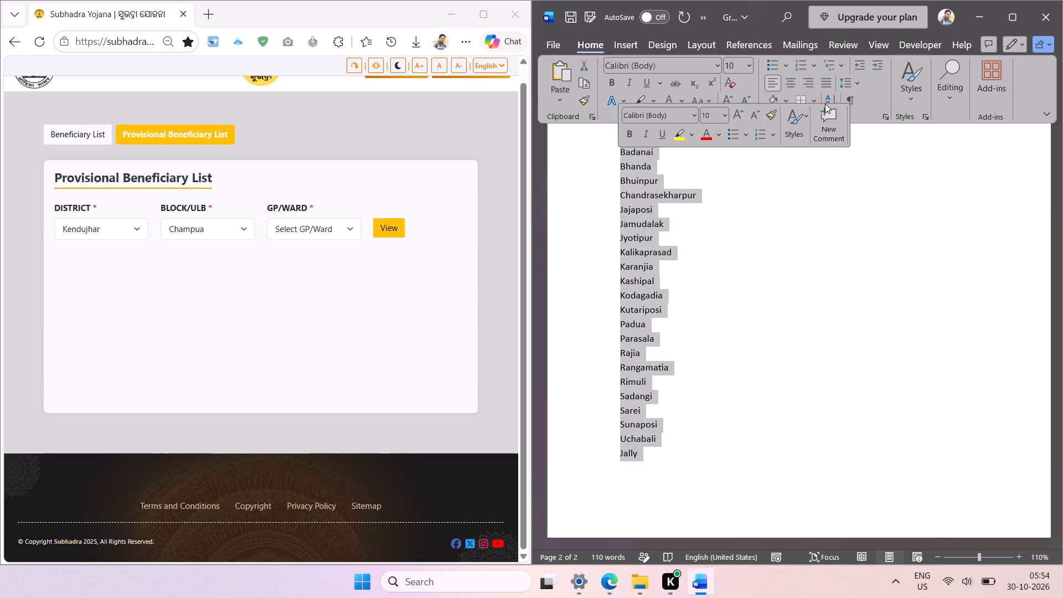
{"action": "left_click", "coordinate": [825, 99]}
{"action": "key", "text": "Return"}
Turn the sorted CHAMPUA names into a numbered list and decrease its indent one level.
{"action": "left_click", "coordinate": [796, 64]}
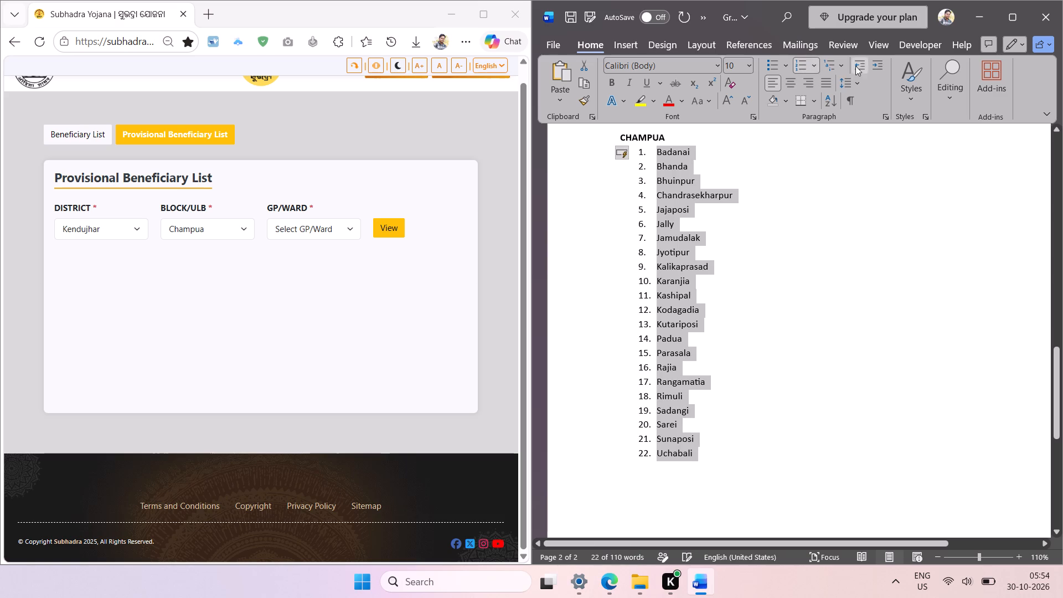
{"action": "left_click", "coordinate": [858, 64]}
{"action": "left_click", "coordinate": [742, 168]}
Copy the bold CHAMPUA heading and paste it below the numbered list, leaving one blank line between.
{"action": "double_click", "coordinate": [654, 140]}
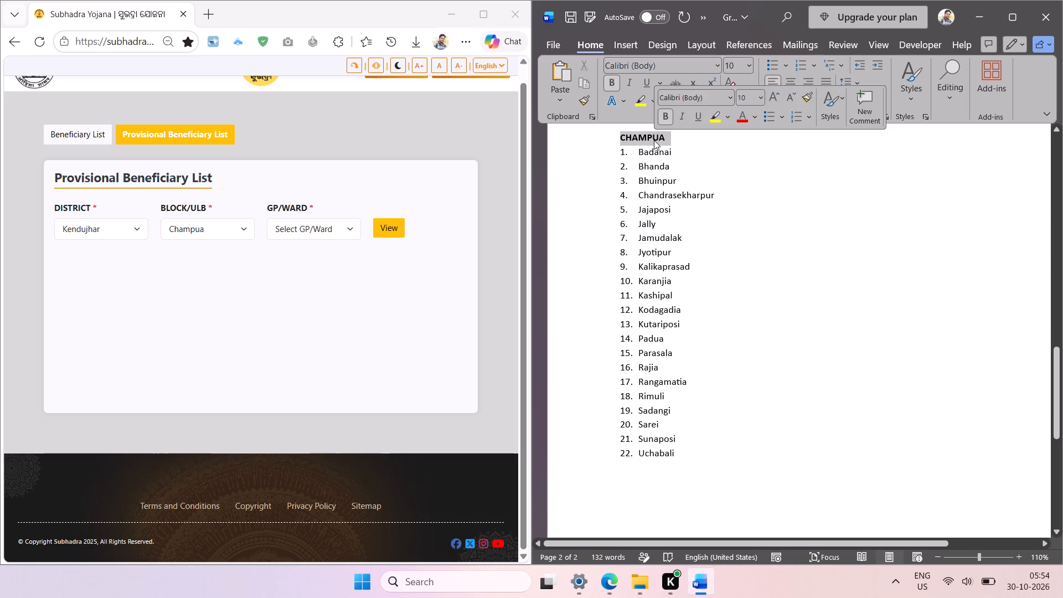
{"action": "key", "text": "ctrl+c"}
{"action": "left_click", "coordinate": [683, 456]}
{"action": "key", "text": "Return"}
{"action": "key", "text": "Return"}
{"action": "key", "text": "Return"}
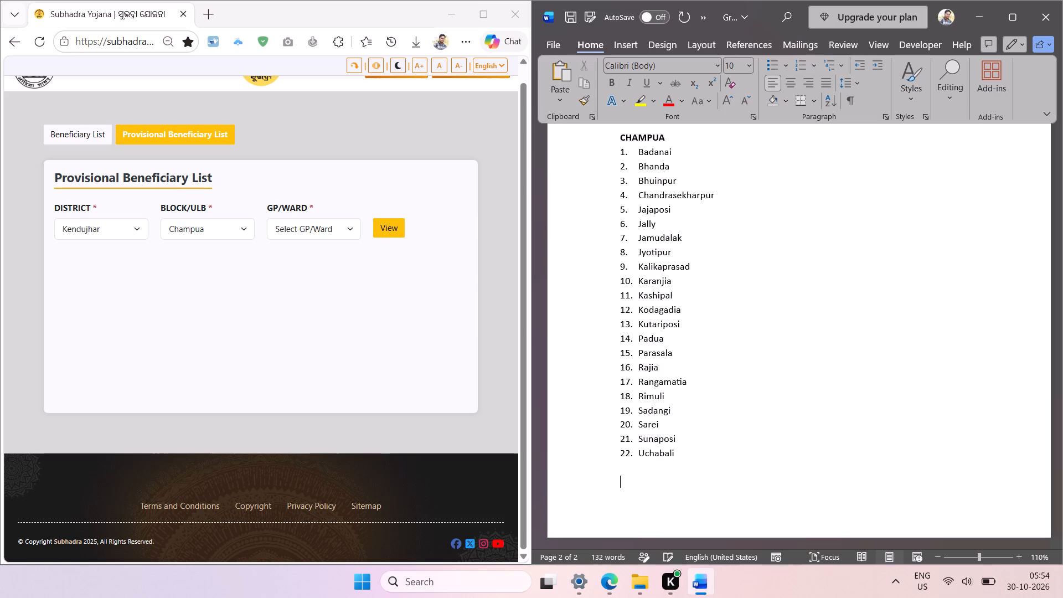
{"action": "key", "text": "ctrl+v"}
Choose the Ghasipura block on the website, capture its name as text and replace the copied heading with GHASIPURA in capitals.
{"action": "scroll", "coordinate": [686, 463], "scroll_direction": "down", "scroll_amount": 2}
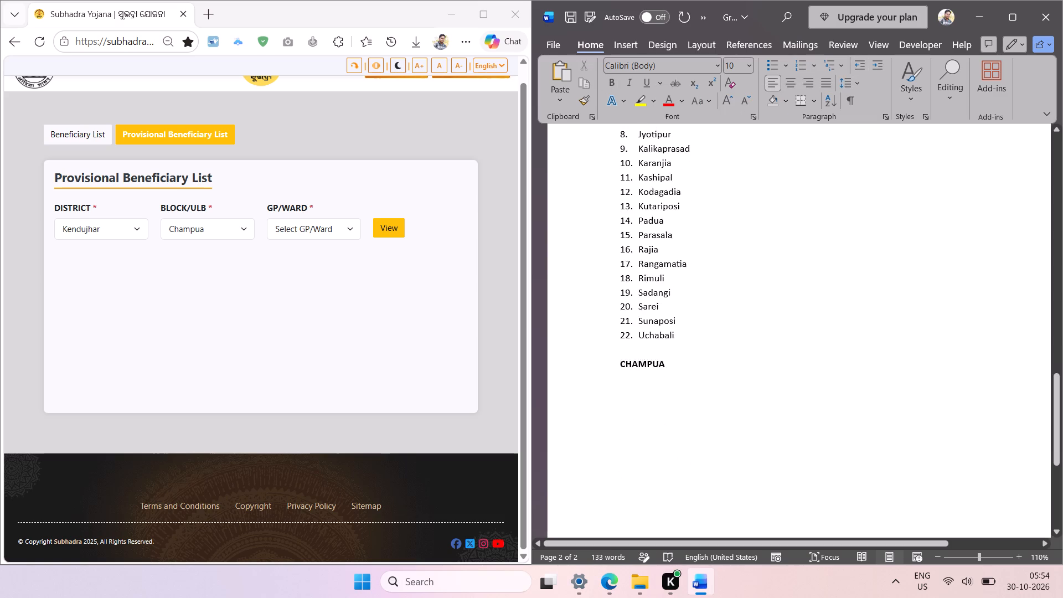
{"action": "scroll", "coordinate": [686, 463], "scroll_direction": "down", "scroll_amount": 3}
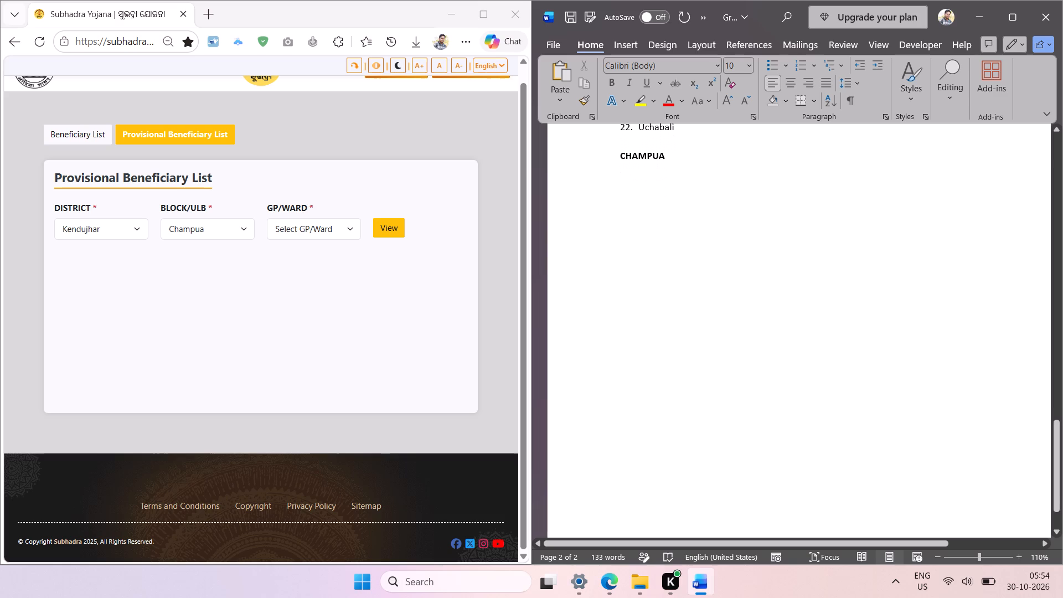
{"action": "scroll", "coordinate": [686, 463], "scroll_direction": "down", "scroll_amount": 1}
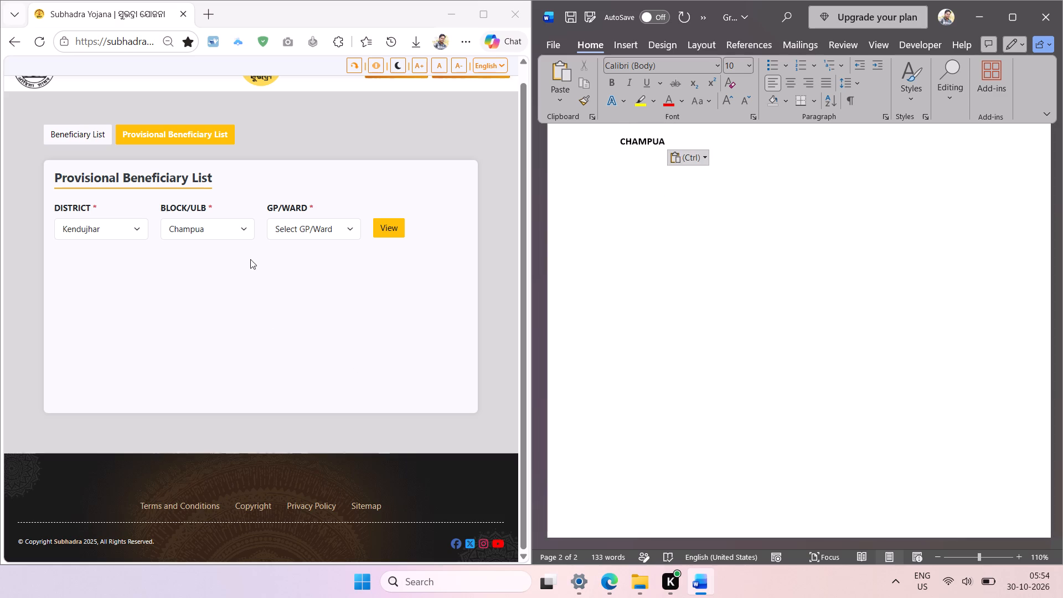
{"action": "left_click", "coordinate": [245, 234]}
{"action": "left_click", "coordinate": [209, 332]}
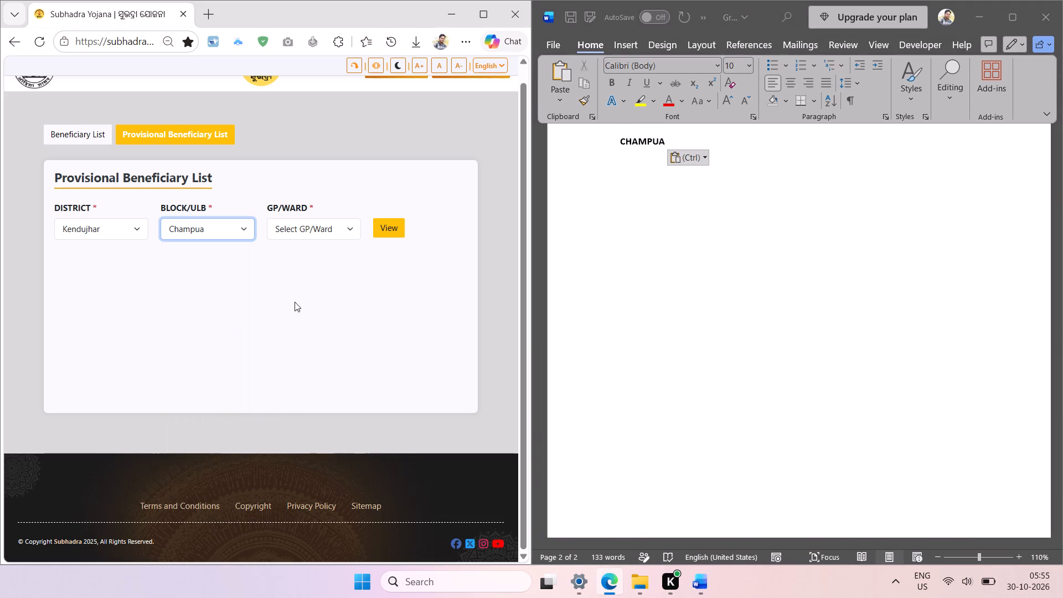
{"action": "left_click", "coordinate": [295, 302]}
{"action": "key", "text": "shift+super+t"}
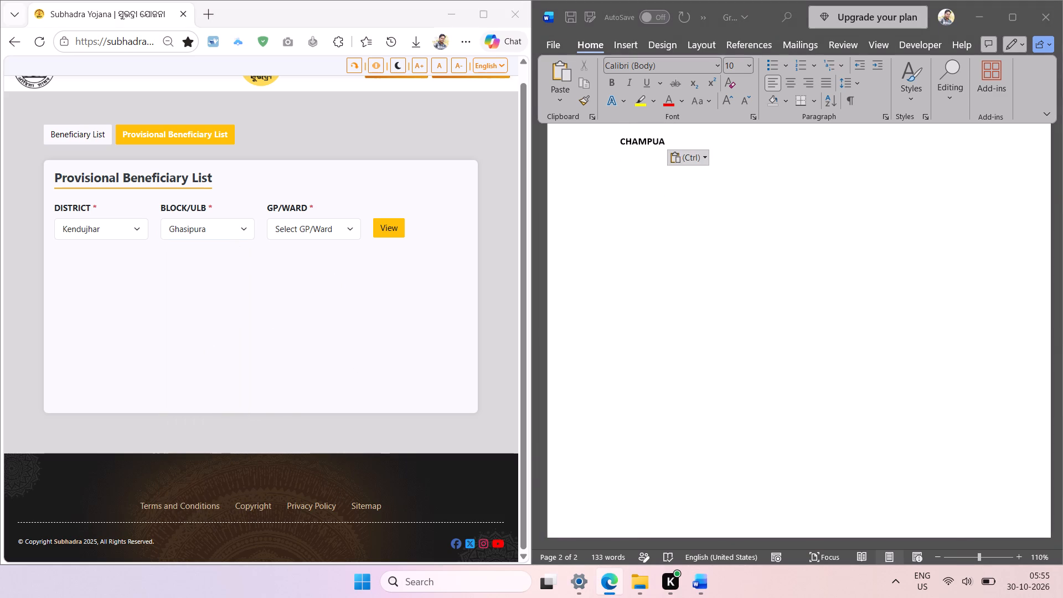
{"action": "left_click_drag", "start_coordinate": [165, 219], "coordinate": [213, 260]}
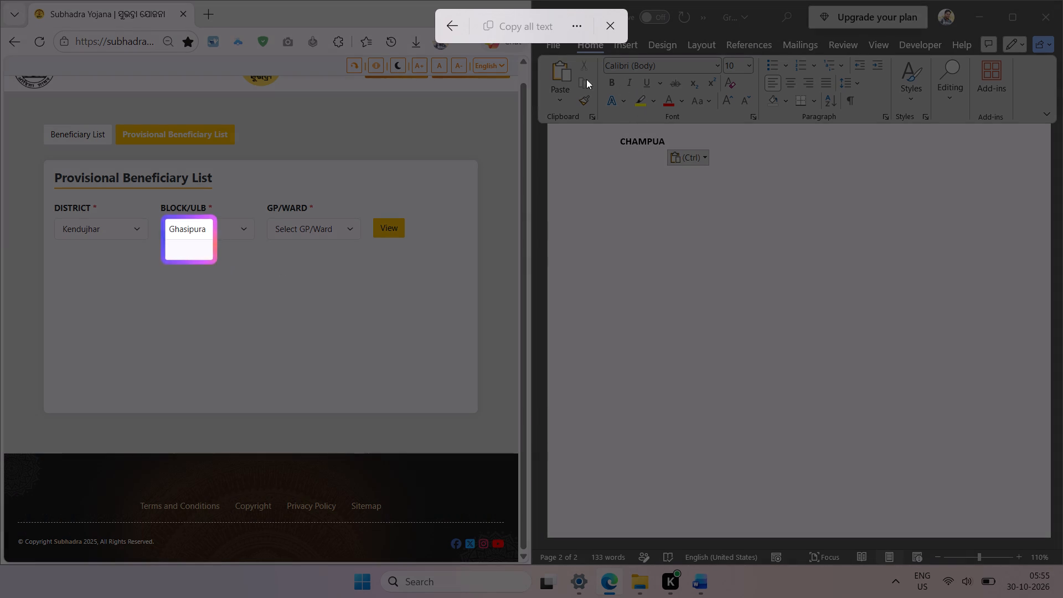
{"action": "left_click", "coordinate": [527, 26]}
{"action": "left_click", "coordinate": [638, 151]}
{"action": "double_click", "coordinate": [643, 141]}
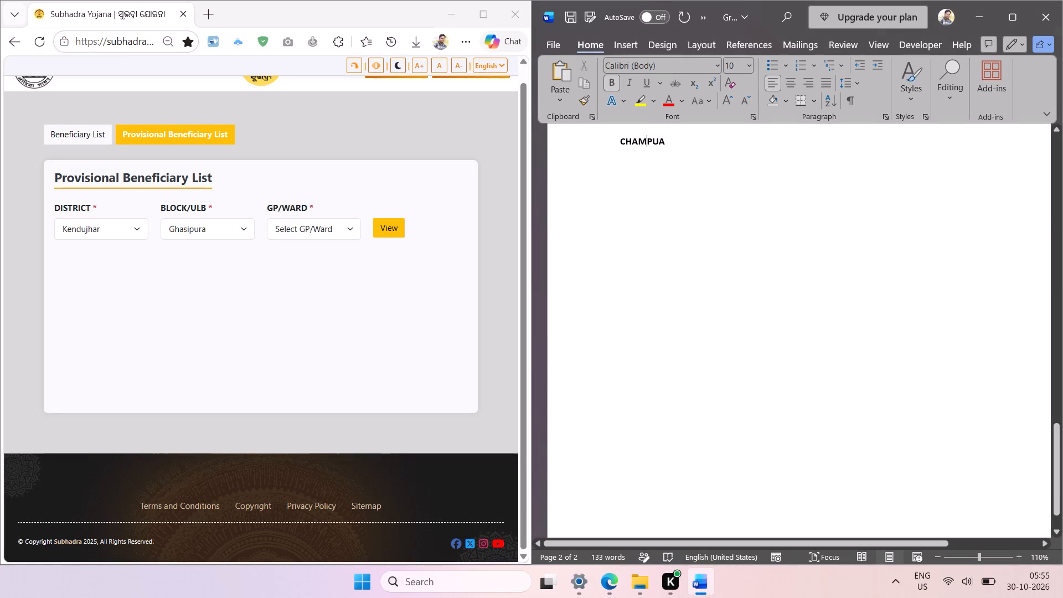
{"action": "key", "text": "ctrl+v"}
{"action": "key", "text": "shift+F3"}
Capture the Ghasipura gram panchayat names from Alati to Purana Bandhogada as text and paste them beneath the GHASIPURA heading.
{"action": "key", "text": "Return"}
{"action": "left_click", "coordinate": [340, 229]}
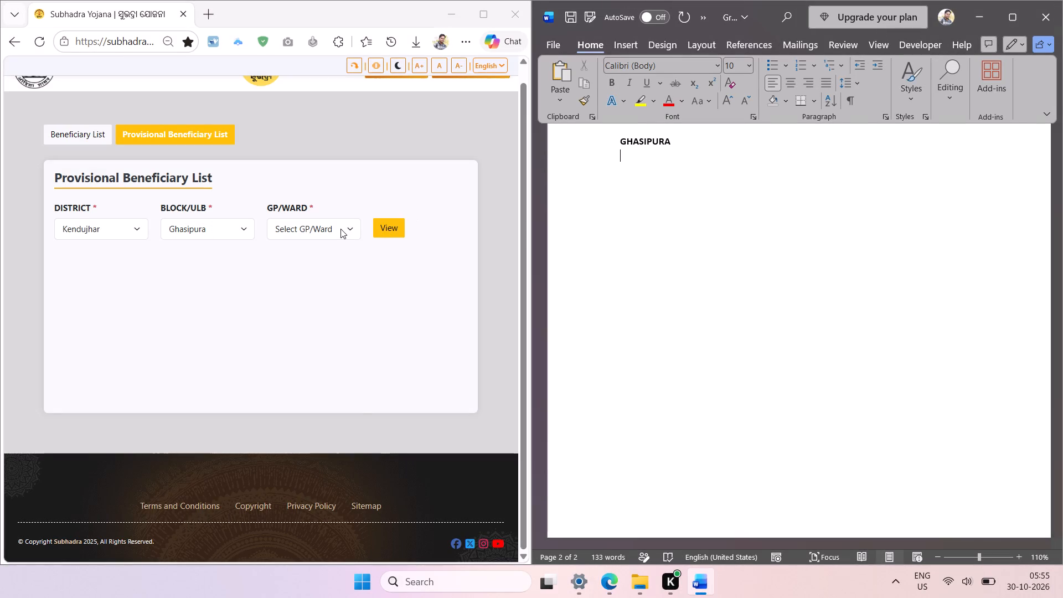
{"action": "key", "text": "shift+super+t"}
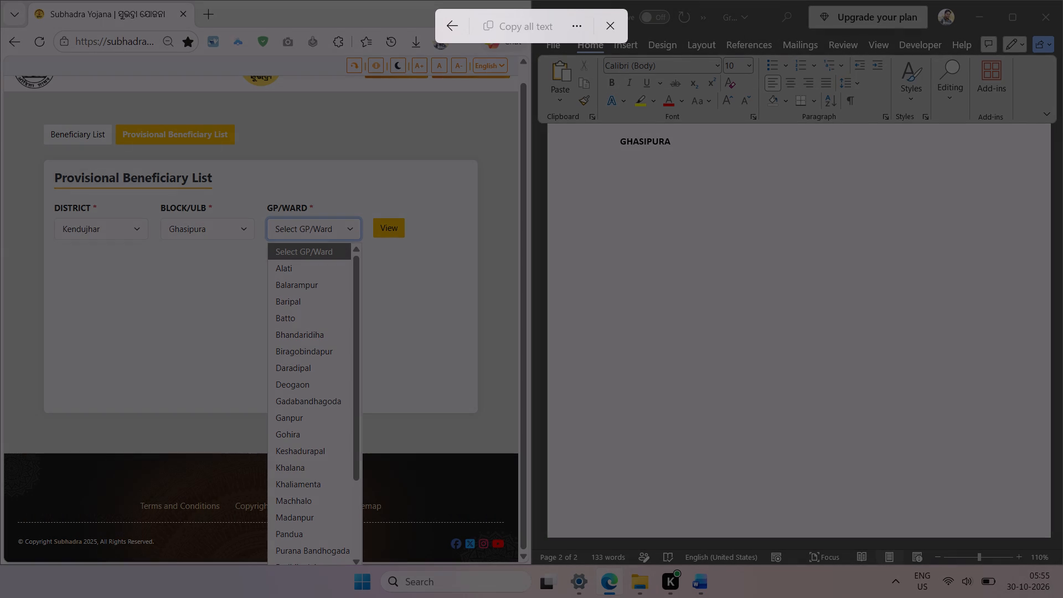
{"action": "left_click_drag", "start_coordinate": [272, 262], "coordinate": [352, 560]}
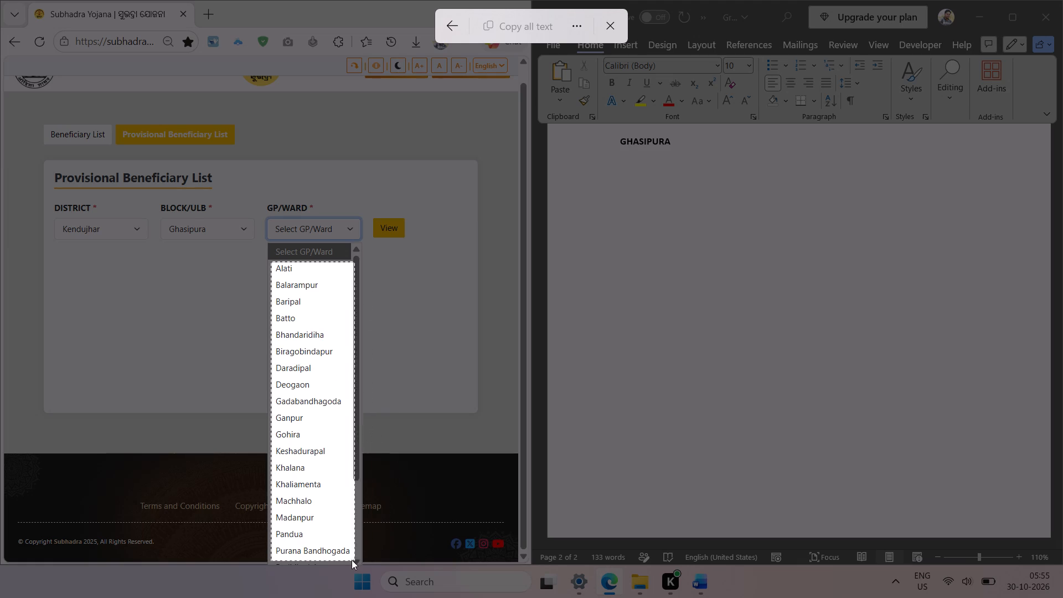
{"action": "left_click_drag", "start_coordinate": [352, 560], "coordinate": [354, 559]}
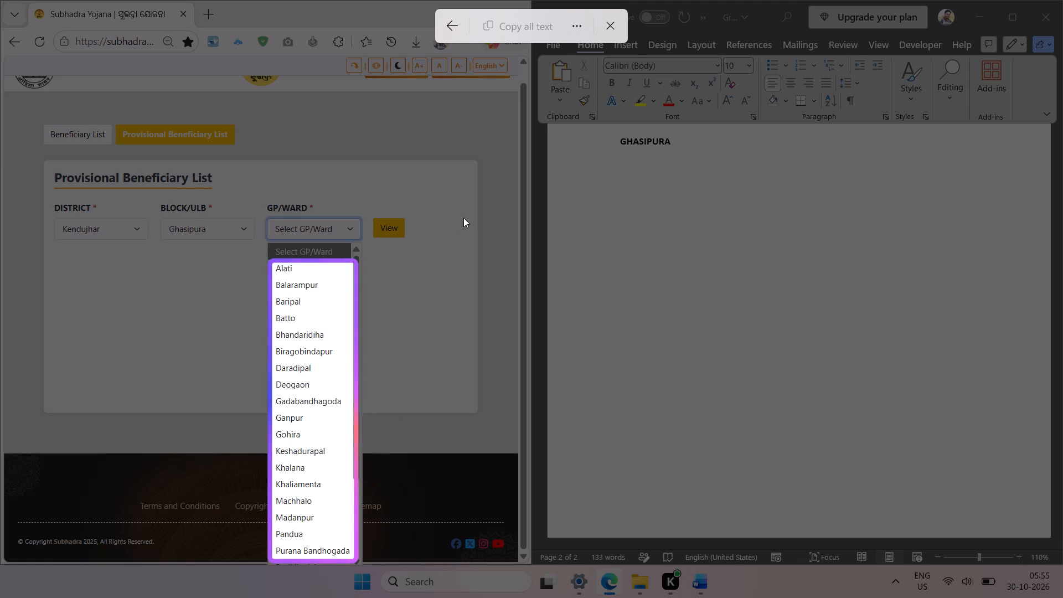
{"action": "left_click", "coordinate": [527, 20]}
{"action": "left_click", "coordinate": [644, 158]}
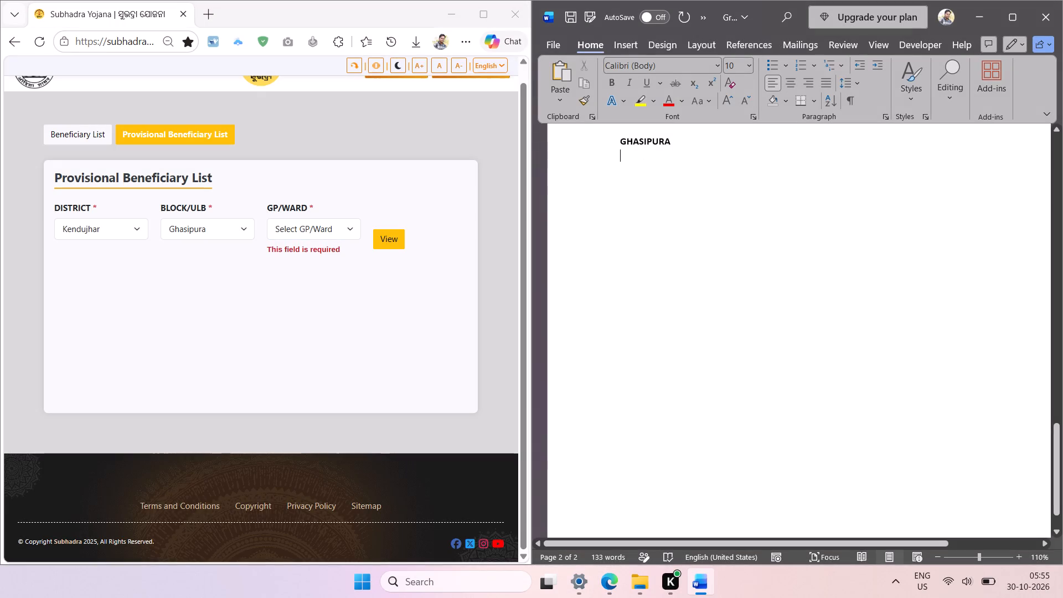
{"action": "key", "text": "ctrl+v"}
{"action": "key", "text": "Return"}
{"action": "key", "text": "Return"}
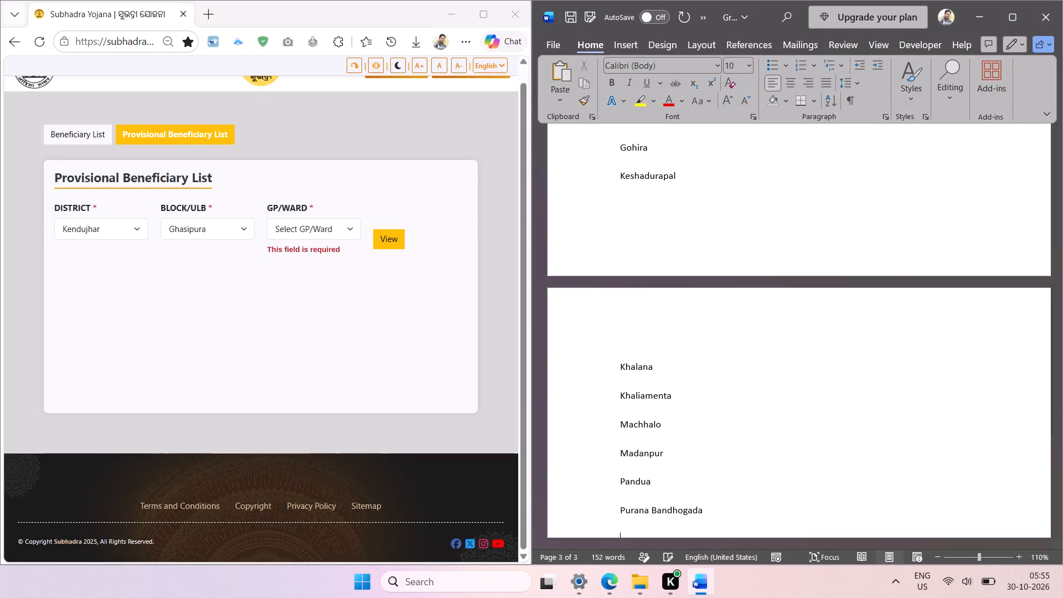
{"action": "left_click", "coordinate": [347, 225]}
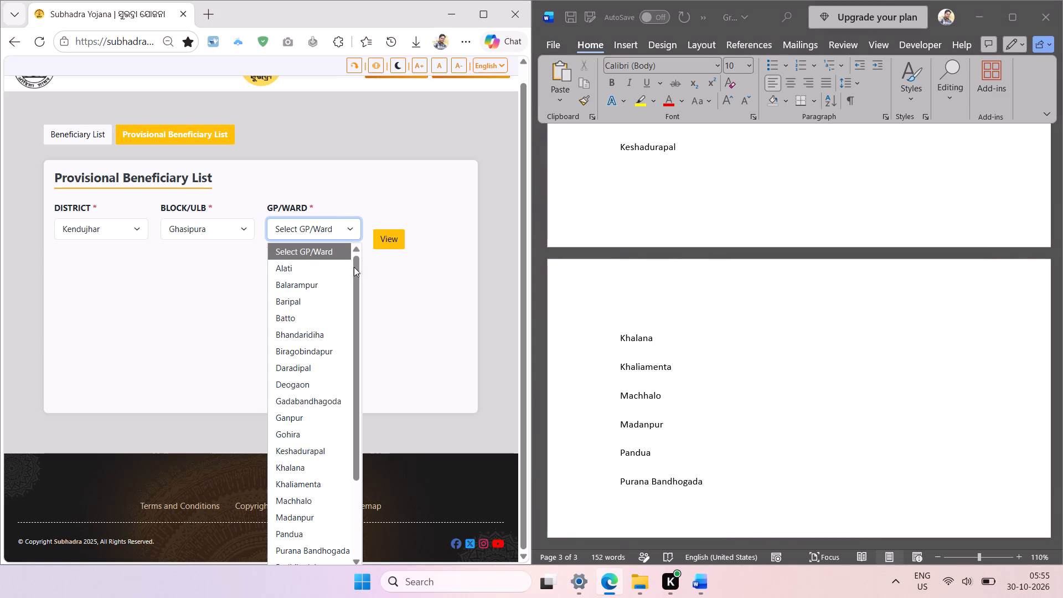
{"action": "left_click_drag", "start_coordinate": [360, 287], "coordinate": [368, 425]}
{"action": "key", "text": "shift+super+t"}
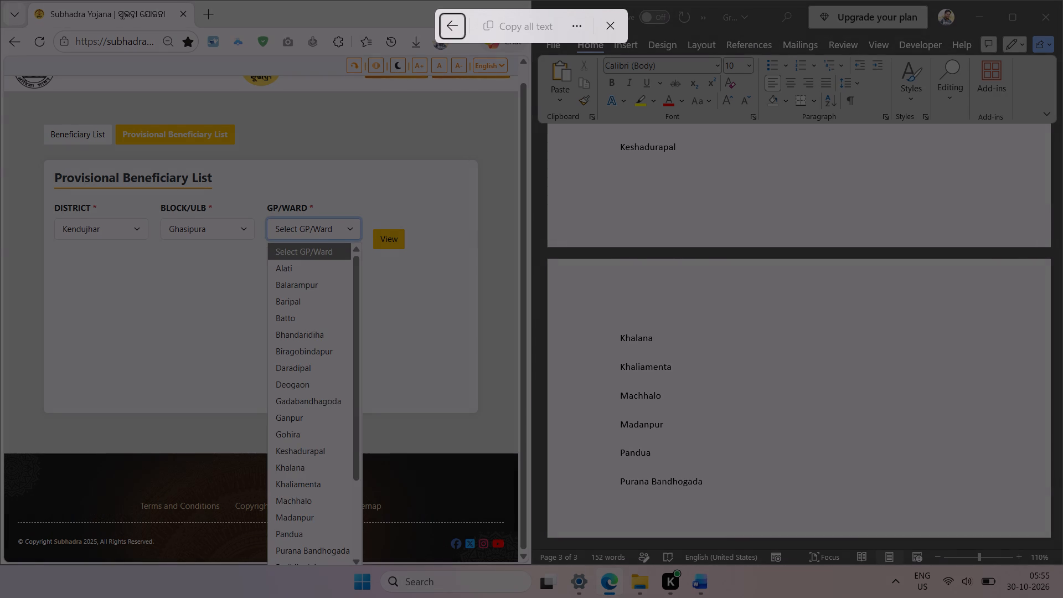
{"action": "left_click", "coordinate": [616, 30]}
Capture the remaining Ghasipura gram panchayat names from Radhikadeipur to Taruan as text and paste them after Purana Bandhogada.
{"action": "left_click", "coordinate": [352, 234]}
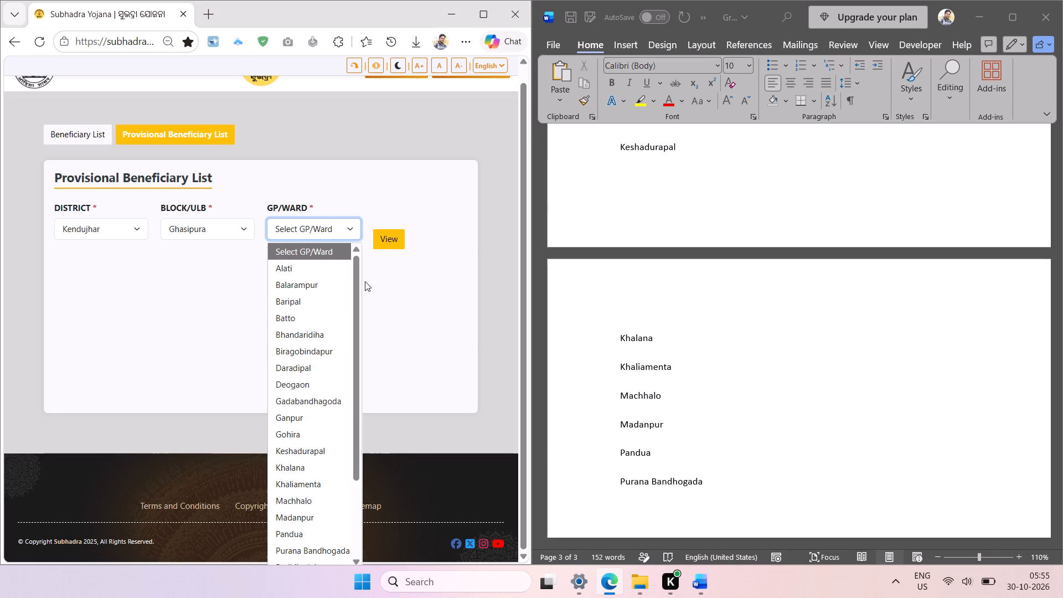
{"action": "left_click_drag", "start_coordinate": [357, 289], "coordinate": [370, 409]}
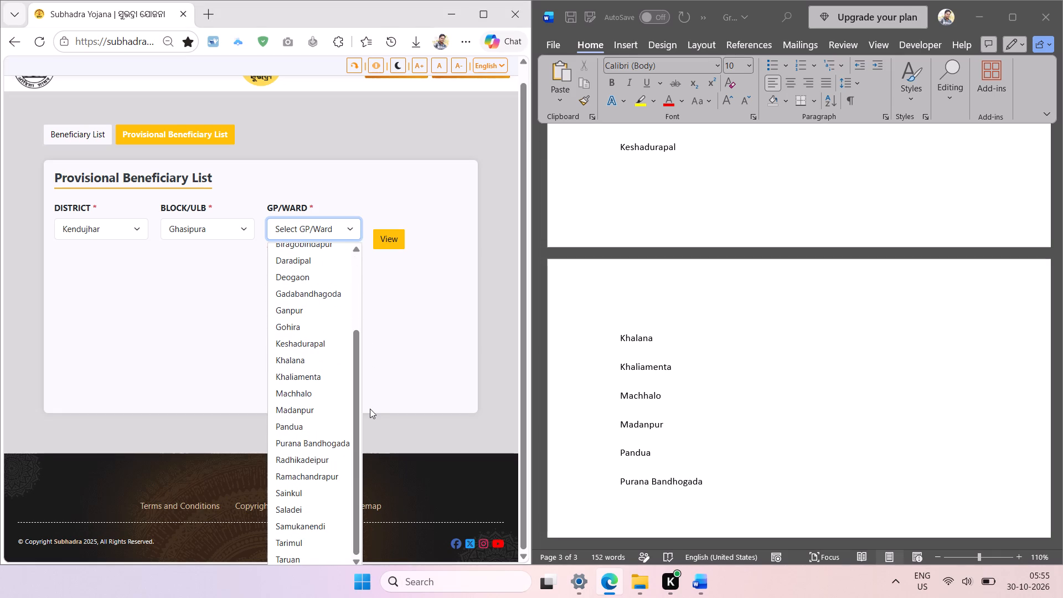
{"action": "key", "text": "shift+super+t"}
{"action": "left_click_drag", "start_coordinate": [270, 448], "coordinate": [374, 570]}
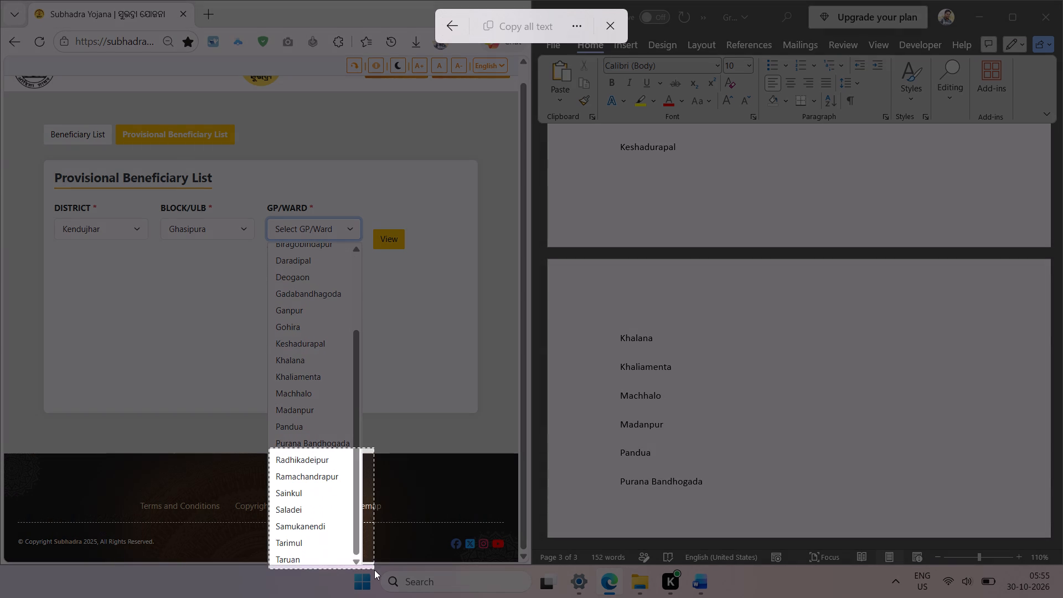
{"action": "left_click_drag", "start_coordinate": [374, 570], "coordinate": [350, 573]}
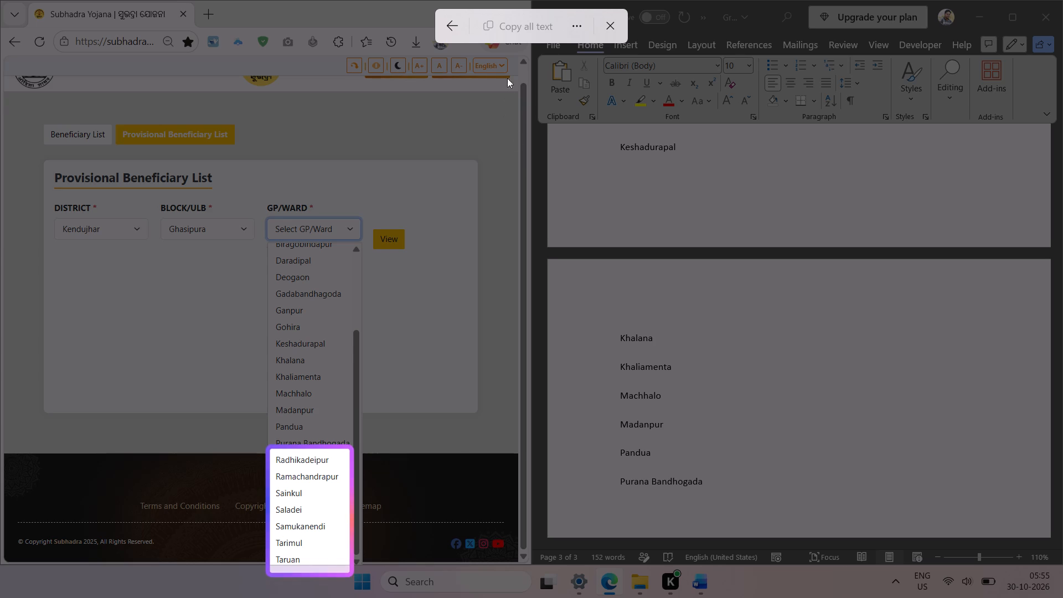
{"action": "left_click", "coordinate": [529, 23]}
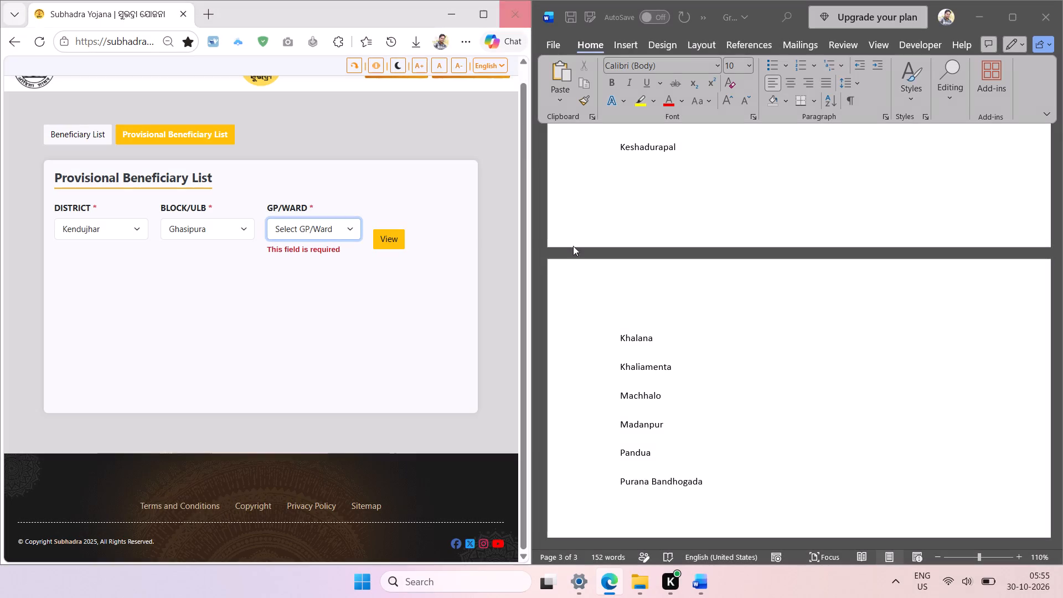
{"action": "left_click", "coordinate": [669, 491]}
{"action": "key", "text": "ctrl+v"}
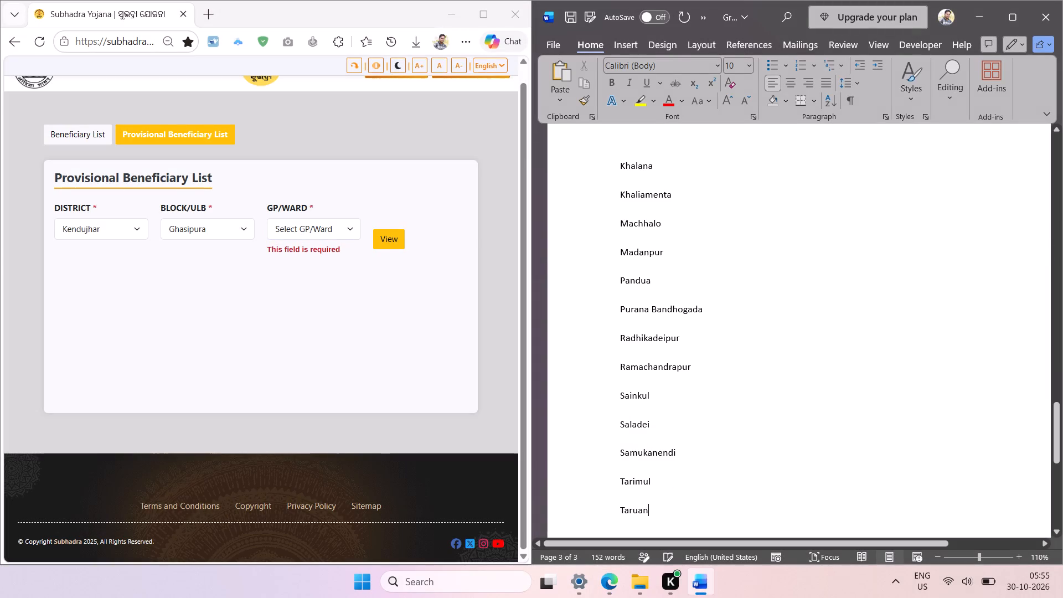
Remove the blank lines between the GHASIPURA names from Taruan back up to Keshadurapal.
{"action": "key", "text": "Up"}
{"action": "key", "text": "BackSpace"}
{"action": "key", "text": "Up"}
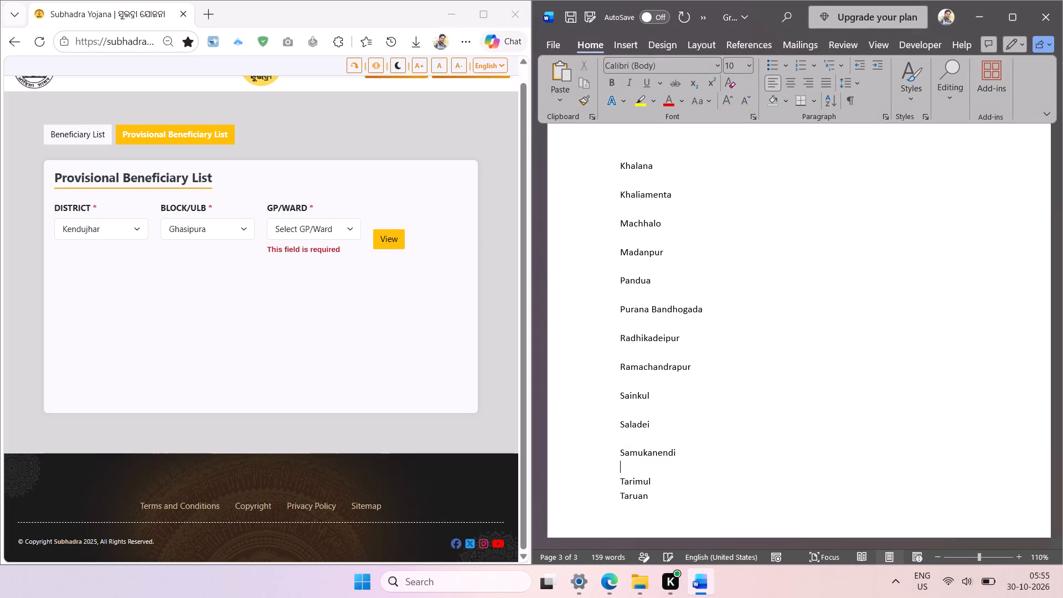
{"action": "key", "text": "BackSpace"}
{"action": "key", "text": "Up"}
{"action": "key", "text": "BackSpace"}
{"action": "key", "text": "Up"}
{"action": "key", "text": "BackSpace"}
{"action": "key", "text": "Up"}
{"action": "key", "text": "BackSpace"}
{"action": "key", "text": "Up"}
{"action": "key", "text": "BackSpace"}
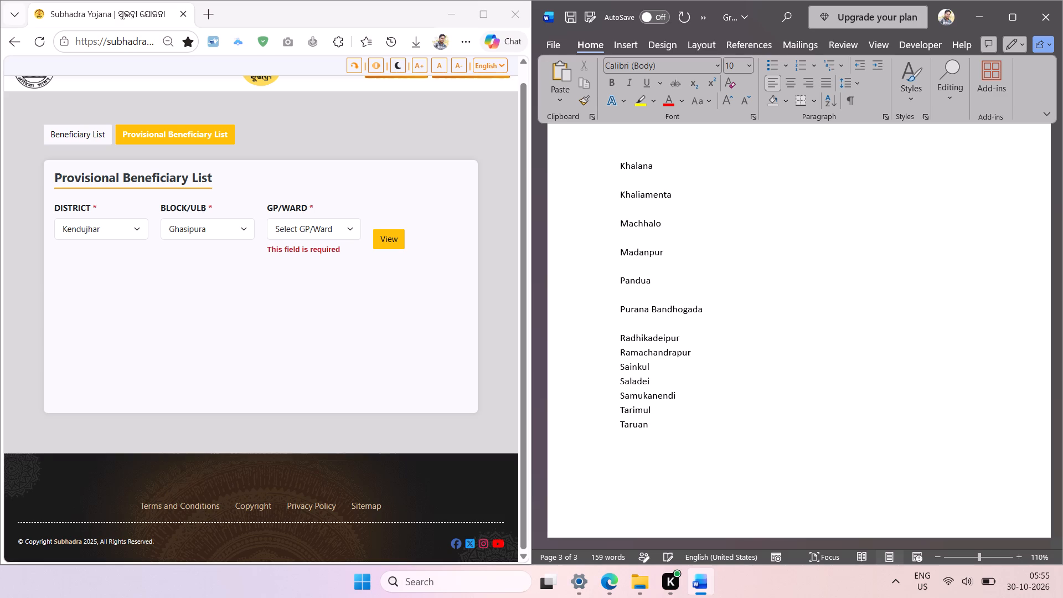
{"action": "key", "text": "Up"}
{"action": "key", "text": "BackSpace"}
{"action": "key", "text": "Up"}
{"action": "key", "text": "BackSpace"}
{"action": "key", "text": "Up"}
{"action": "key", "text": "BackSpace"}
{"action": "key", "text": "Up"}
{"action": "key", "text": "BackSpace"}
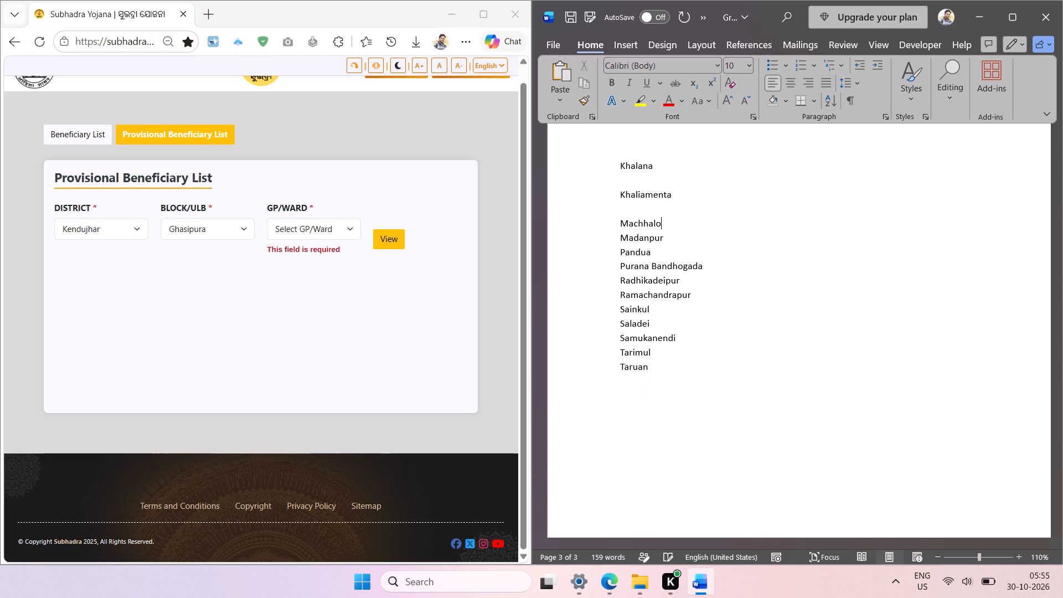
{"action": "key", "text": "Up"}
{"action": "key", "text": "BackSpace"}
{"action": "key", "text": "Up"}
{"action": "key", "text": "BackSpace"}
{"action": "key", "text": "Up"}
{"action": "key", "text": "BackSpace"}
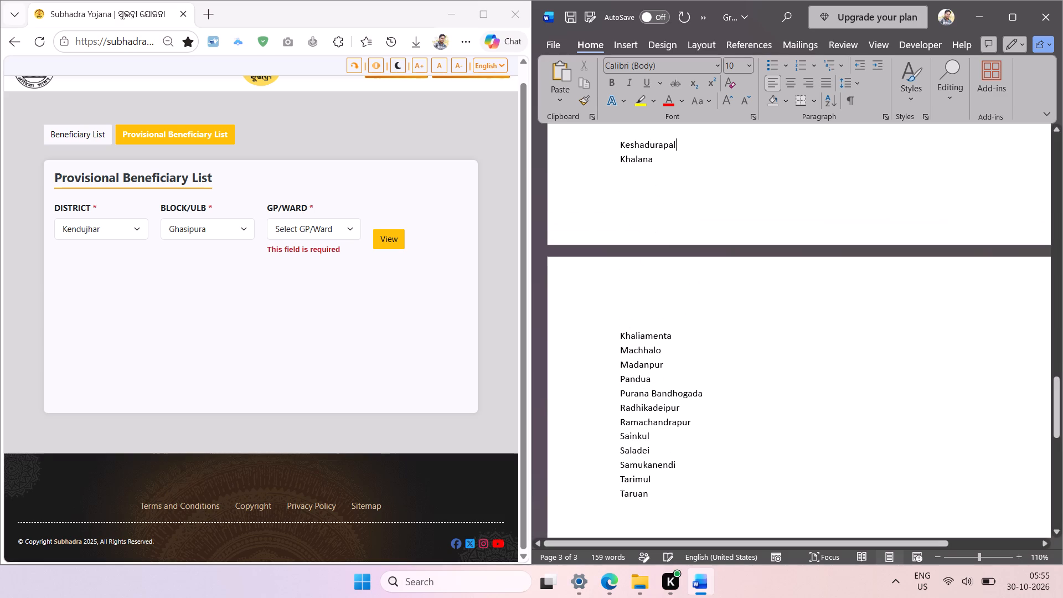
Remove the remaining blank lines between the GHASIPURA names from Keshadurapal back up to Alati.
{"action": "scroll", "coordinate": [730, 483], "scroll_direction": "up", "scroll_amount": 5}
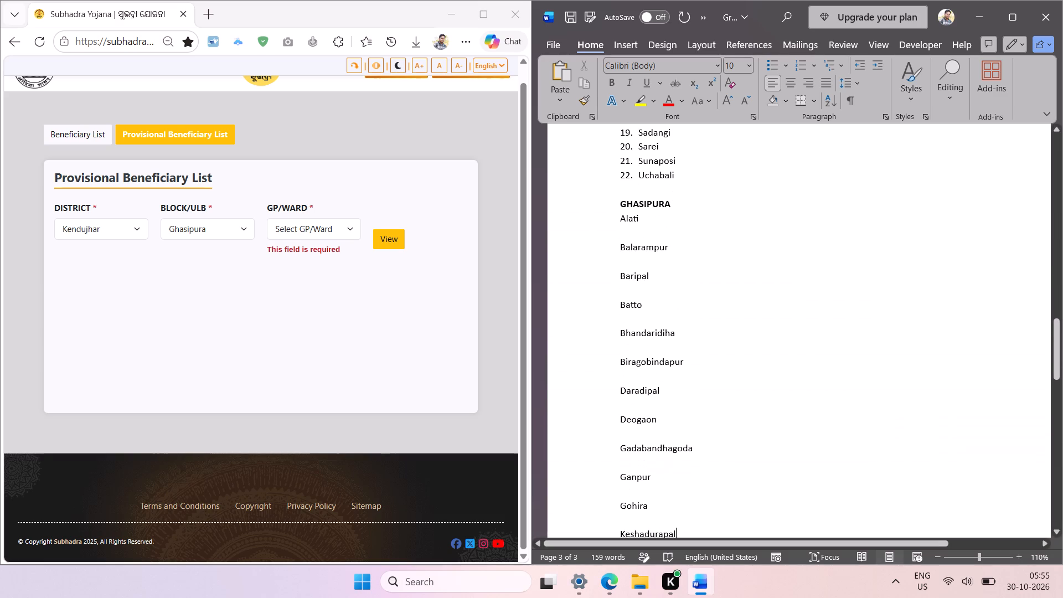
{"action": "scroll", "coordinate": [730, 483], "scroll_direction": "up", "scroll_amount": 1}
{"action": "key", "text": "Up"}
{"action": "key", "text": "BackSpace"}
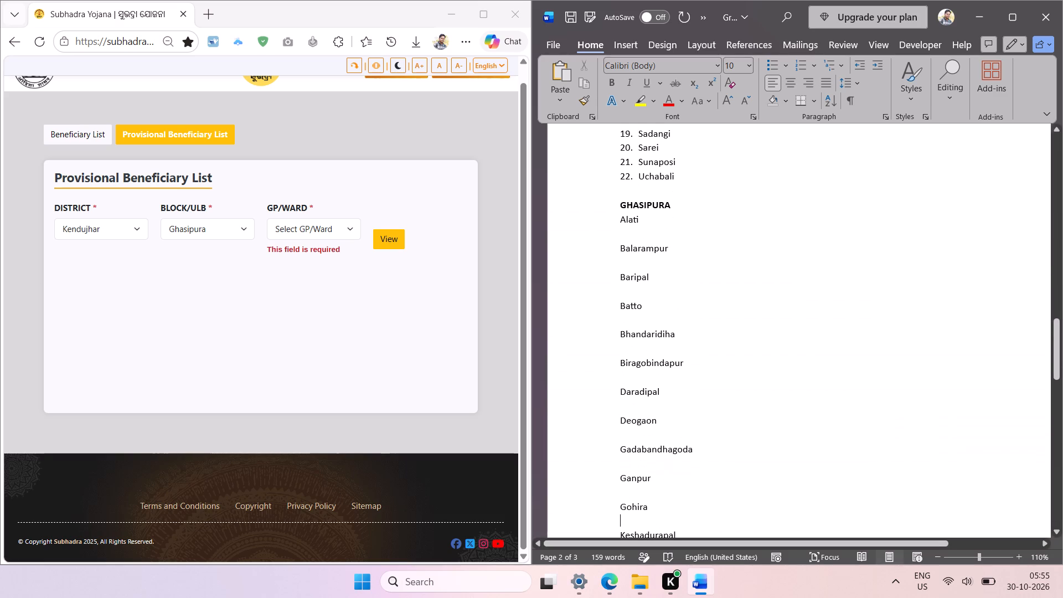
{"action": "key", "text": "Up"}
{"action": "key", "text": "BackSpace"}
{"action": "key", "text": "Up"}
{"action": "key", "text": "BackSpace"}
{"action": "key", "text": "Up"}
{"action": "key", "text": "BackSpace"}
{"action": "key", "text": "Up"}
{"action": "key", "text": "BackSpace"}
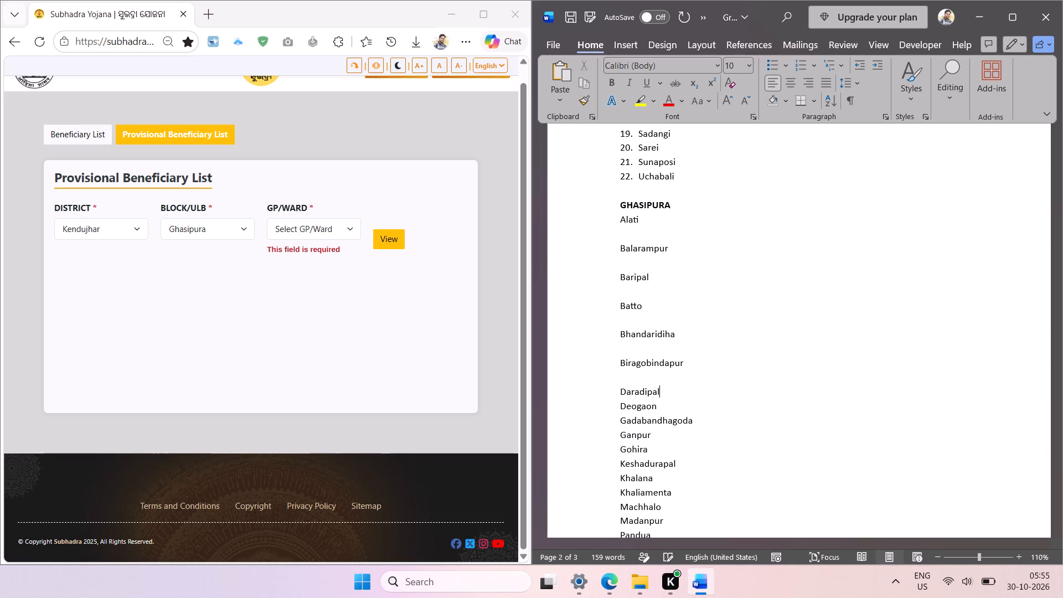
{"action": "key", "text": "Up"}
{"action": "key", "text": "BackSpace"}
{"action": "key", "text": "Up"}
{"action": "key", "text": "BackSpace"}
{"action": "key", "text": "Up"}
{"action": "key", "text": "BackSpace"}
{"action": "key", "text": "Up"}
{"action": "key", "text": "BackSpace"}
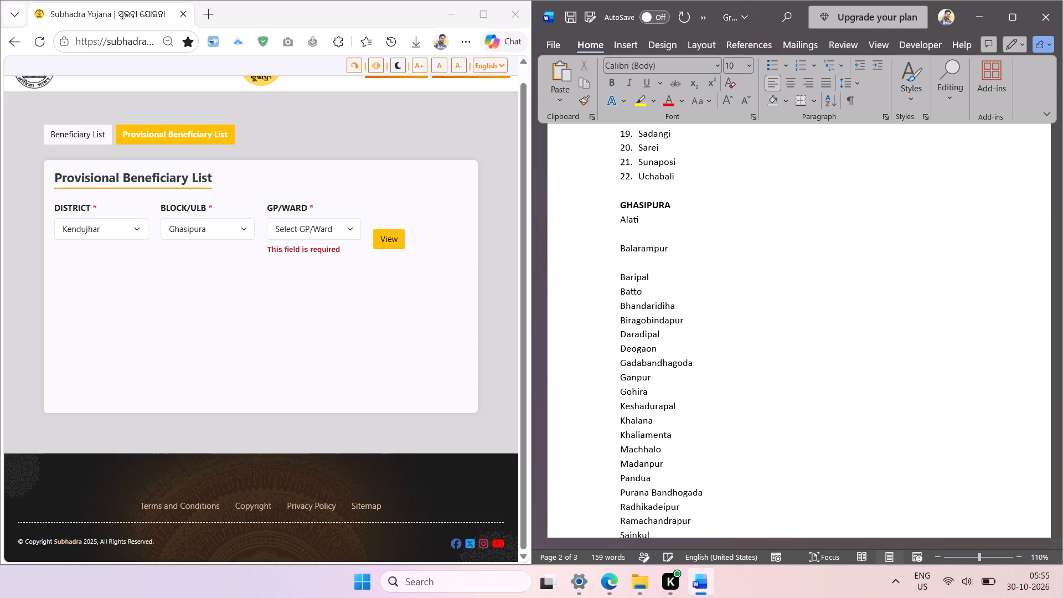
{"action": "key", "text": "Up"}
{"action": "key", "text": "BackSpace"}
{"action": "key", "text": "Up"}
{"action": "key", "text": "BackSpace"}
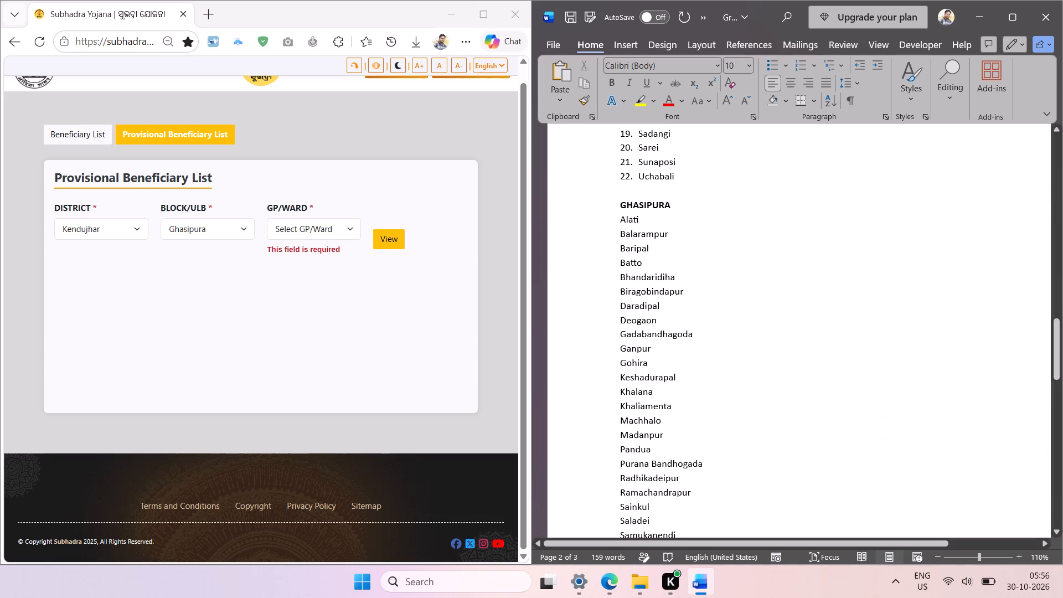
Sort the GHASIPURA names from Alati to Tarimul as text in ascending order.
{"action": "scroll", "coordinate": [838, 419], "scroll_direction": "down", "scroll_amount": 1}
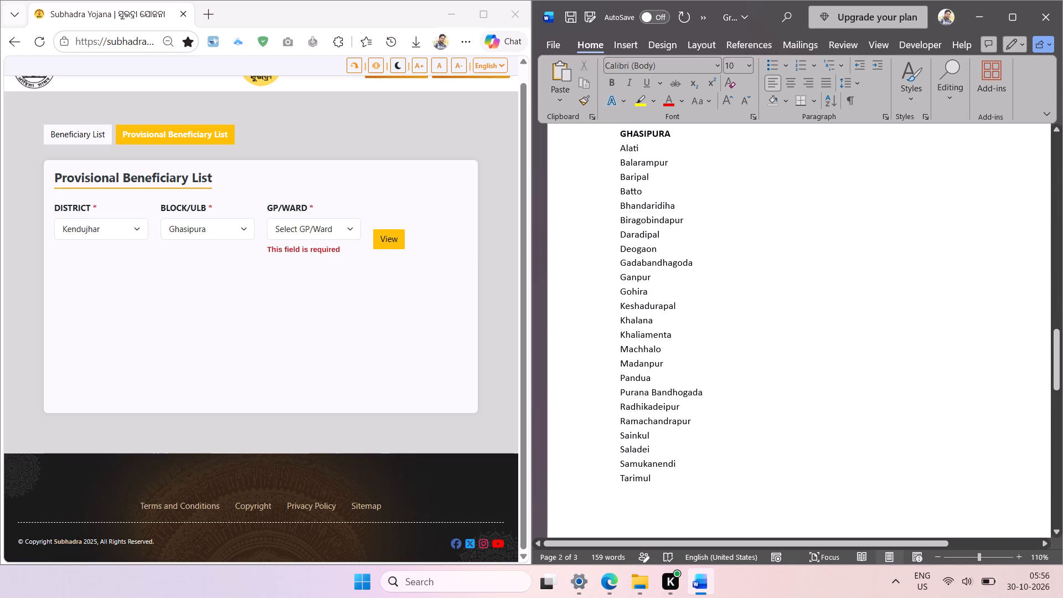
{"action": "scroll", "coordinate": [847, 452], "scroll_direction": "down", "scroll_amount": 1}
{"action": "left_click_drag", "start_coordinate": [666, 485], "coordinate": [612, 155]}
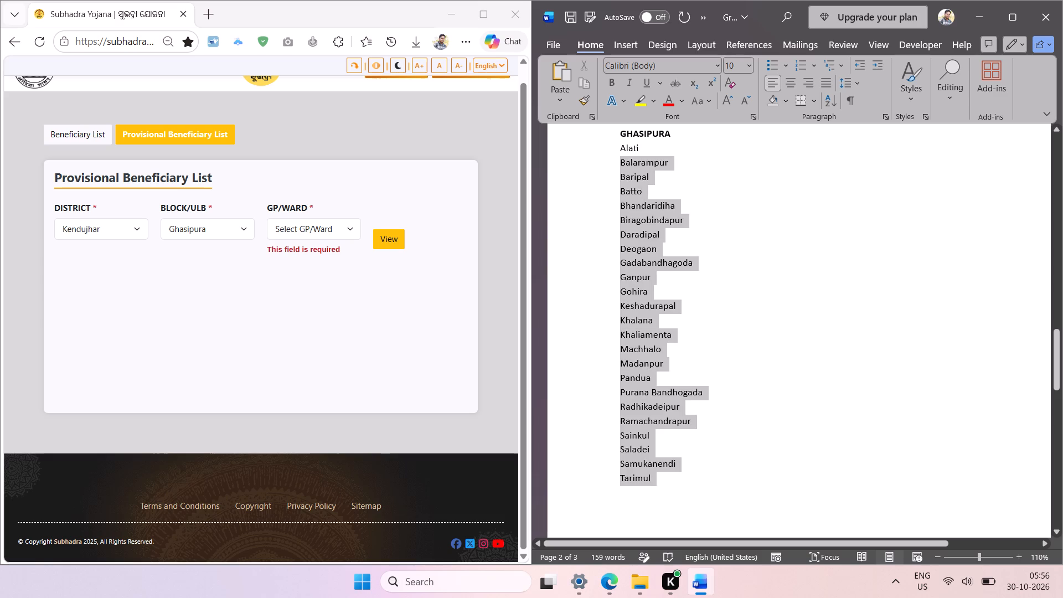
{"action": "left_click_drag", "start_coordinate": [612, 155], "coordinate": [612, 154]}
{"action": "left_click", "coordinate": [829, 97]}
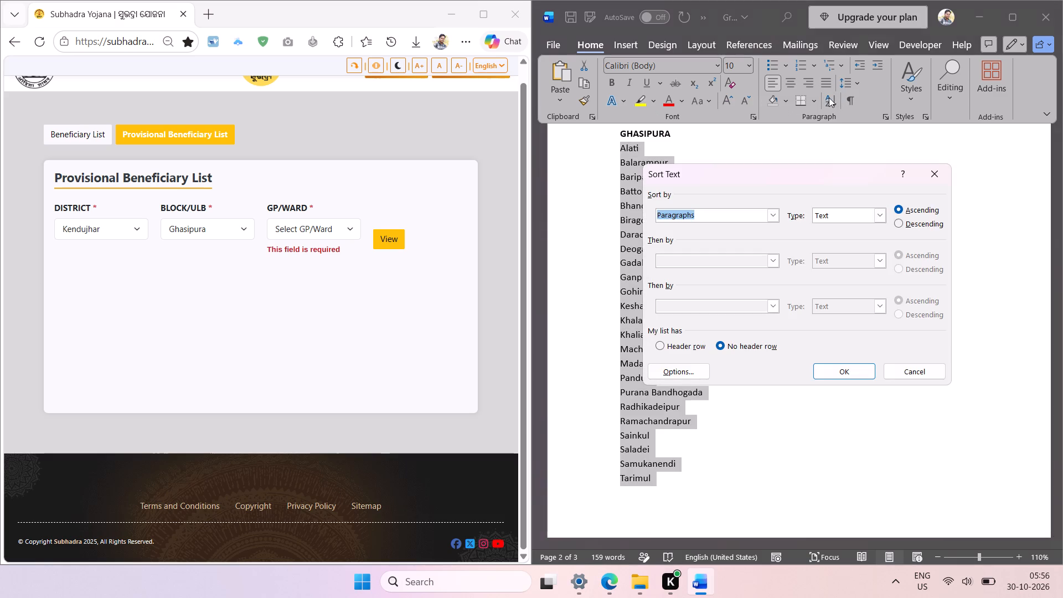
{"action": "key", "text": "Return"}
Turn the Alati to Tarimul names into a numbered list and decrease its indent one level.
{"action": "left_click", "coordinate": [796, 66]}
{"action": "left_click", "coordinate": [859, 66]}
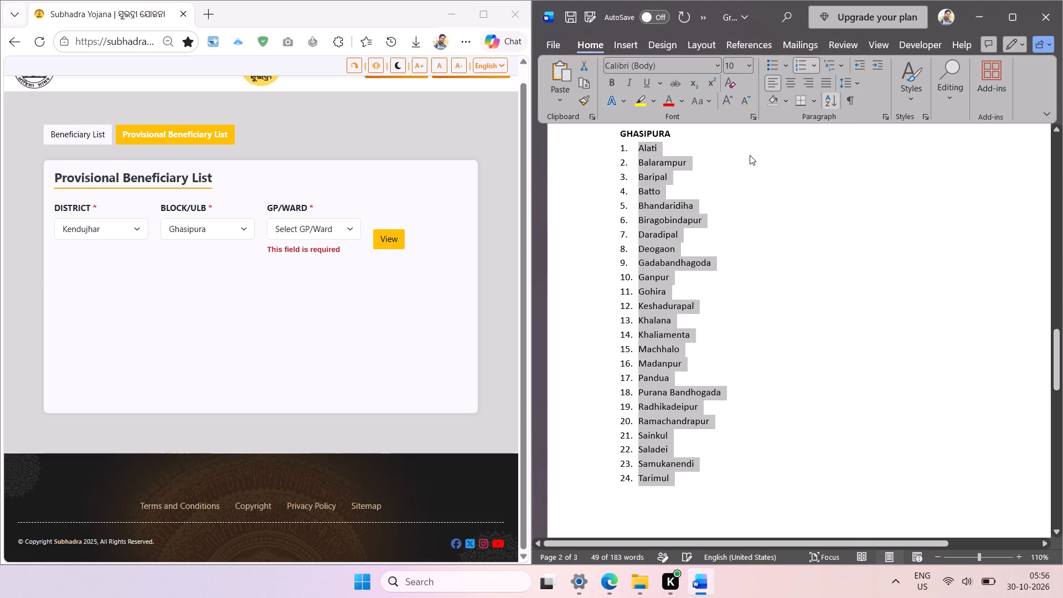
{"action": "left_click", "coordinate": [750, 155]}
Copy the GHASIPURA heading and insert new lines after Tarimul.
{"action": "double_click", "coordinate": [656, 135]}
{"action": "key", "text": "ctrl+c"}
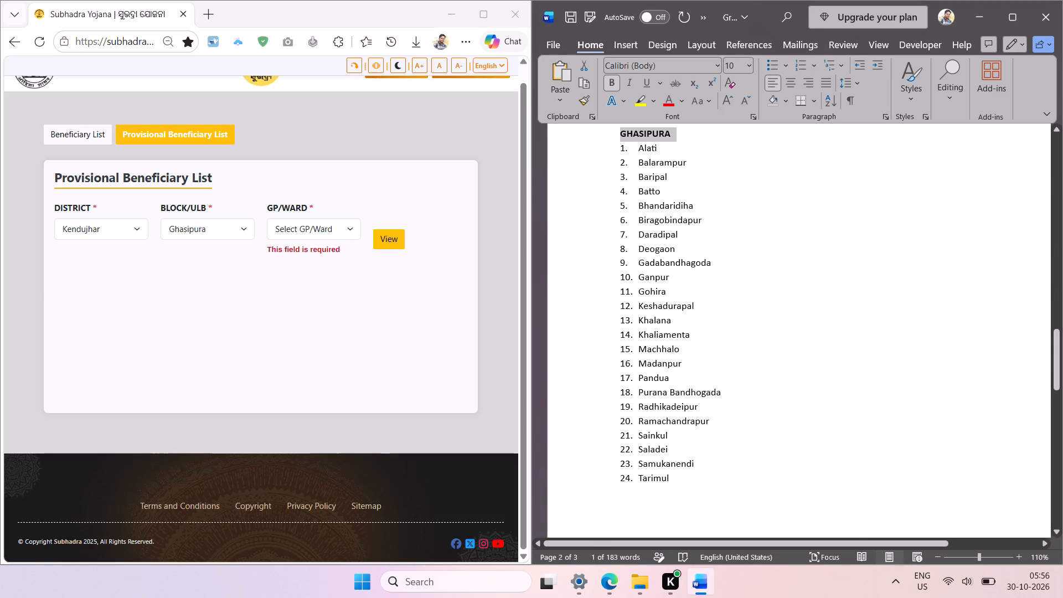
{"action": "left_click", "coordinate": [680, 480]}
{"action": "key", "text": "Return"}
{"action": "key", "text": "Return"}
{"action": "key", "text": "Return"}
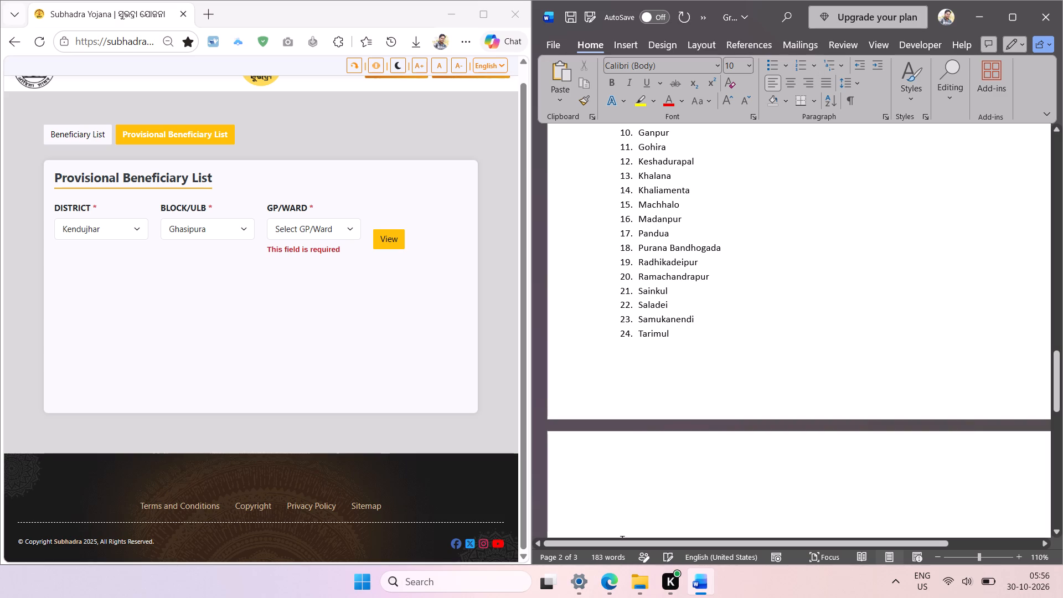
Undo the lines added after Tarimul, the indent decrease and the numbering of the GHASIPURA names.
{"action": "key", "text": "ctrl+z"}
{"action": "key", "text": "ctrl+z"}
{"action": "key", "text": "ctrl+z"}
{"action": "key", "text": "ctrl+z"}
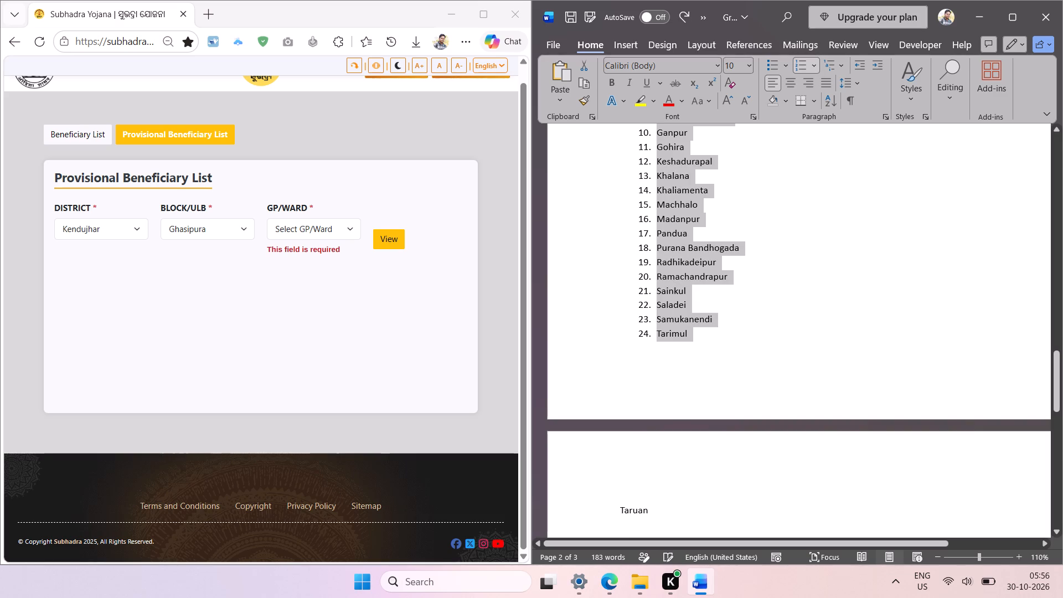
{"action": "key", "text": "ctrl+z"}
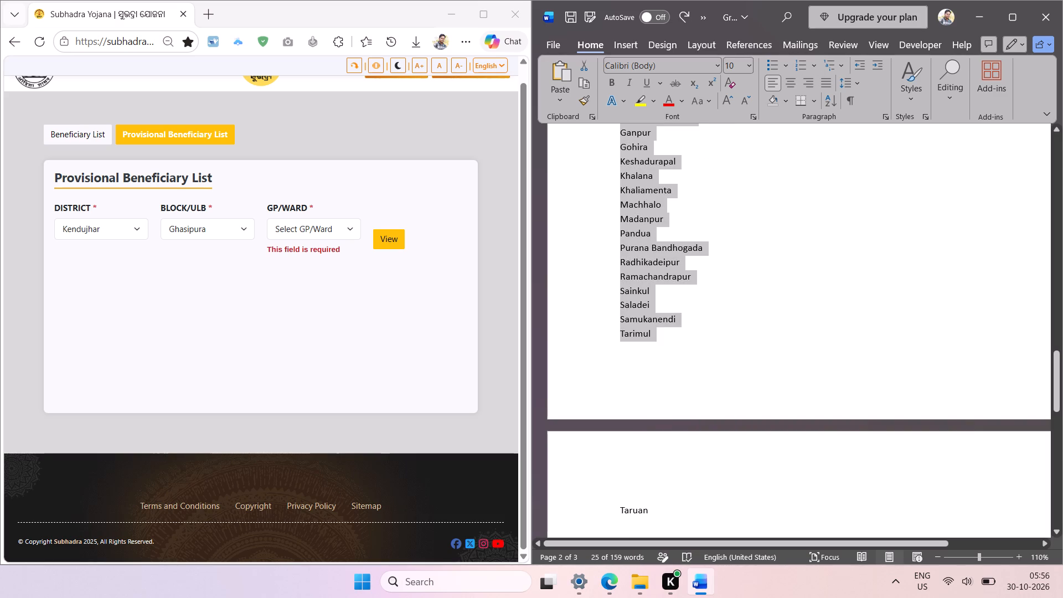
Check the end of the Ghasipura gram panchayat list on the website.
{"action": "left_click", "coordinate": [349, 223]}
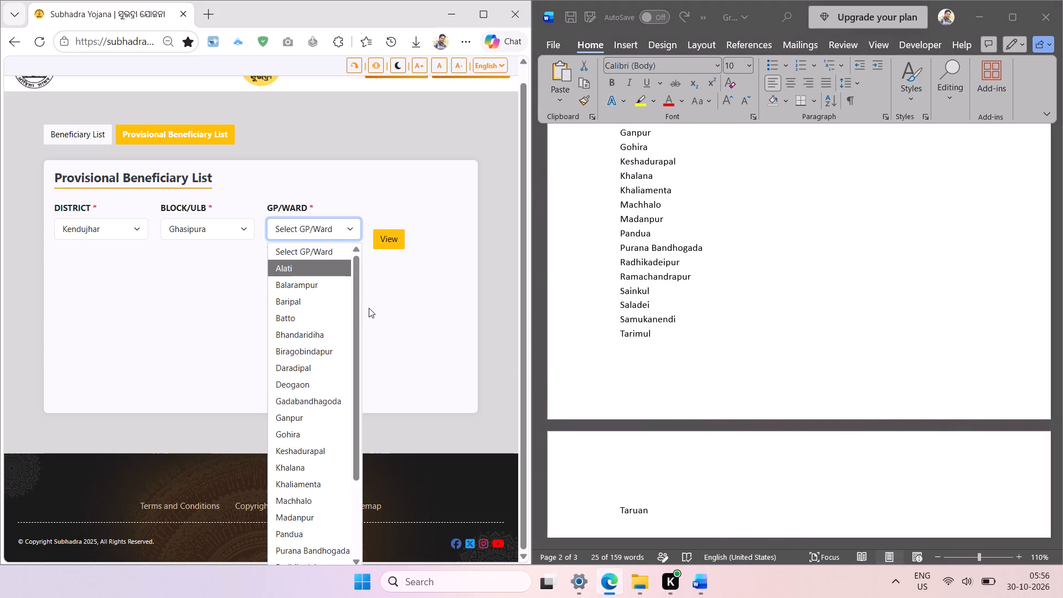
{"action": "left_click_drag", "start_coordinate": [362, 309], "coordinate": [368, 413]}
{"action": "left_click_drag", "start_coordinate": [356, 371], "coordinate": [370, 477]}
{"action": "left_click", "coordinate": [670, 455]}
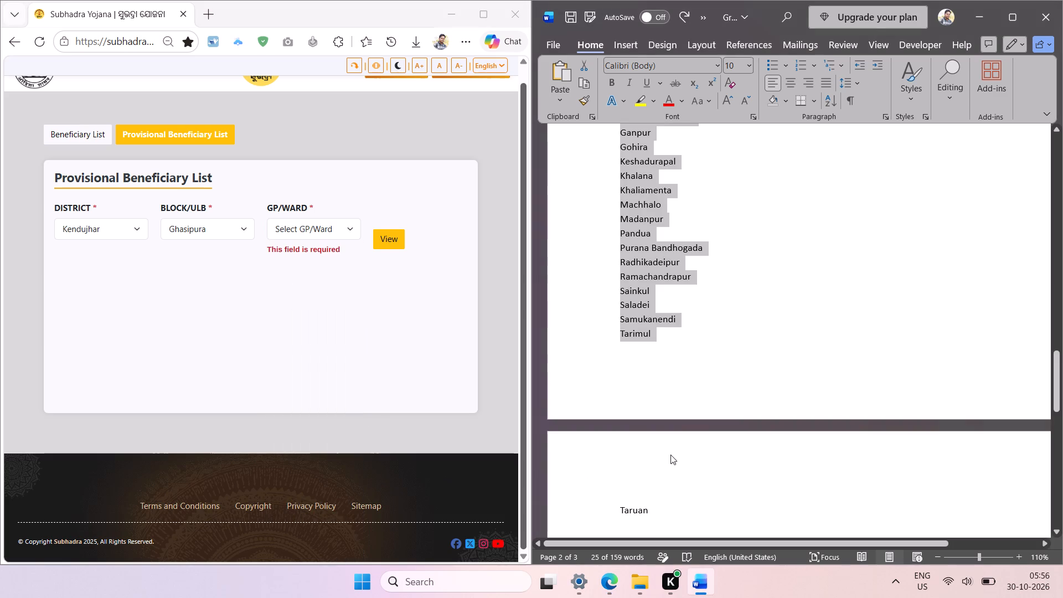
Insert a page break before the GHASIPURA heading so the heading and its names start on a new page.
{"action": "scroll", "coordinate": [673, 450], "scroll_direction": "left", "scroll_amount": 1}
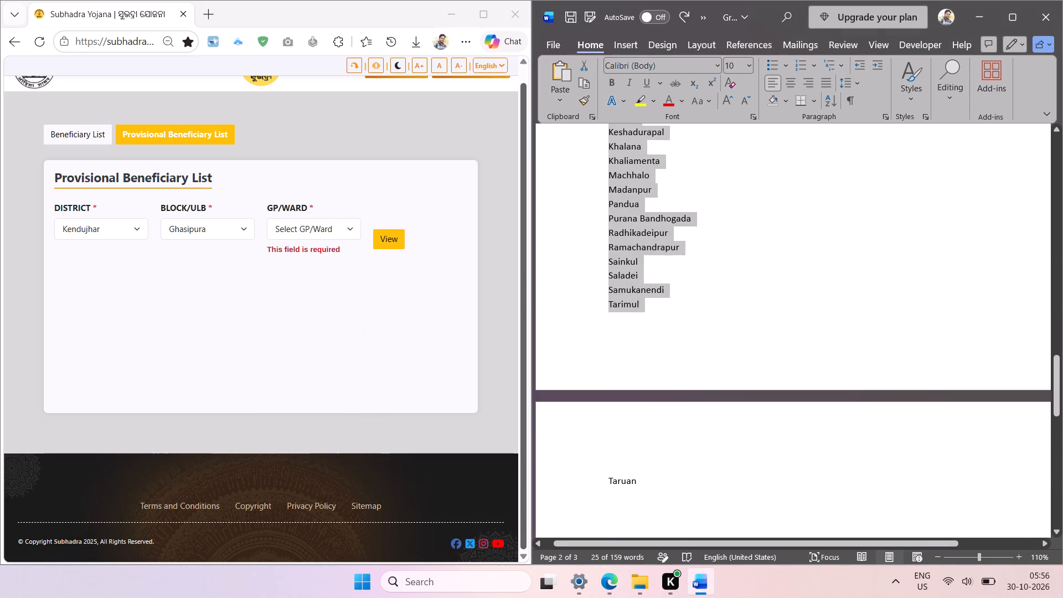
{"action": "scroll", "coordinate": [681, 362], "scroll_direction": "up", "scroll_amount": 1}
{"action": "left_click", "coordinate": [622, 262]}
{"action": "left_click", "coordinate": [608, 212]}
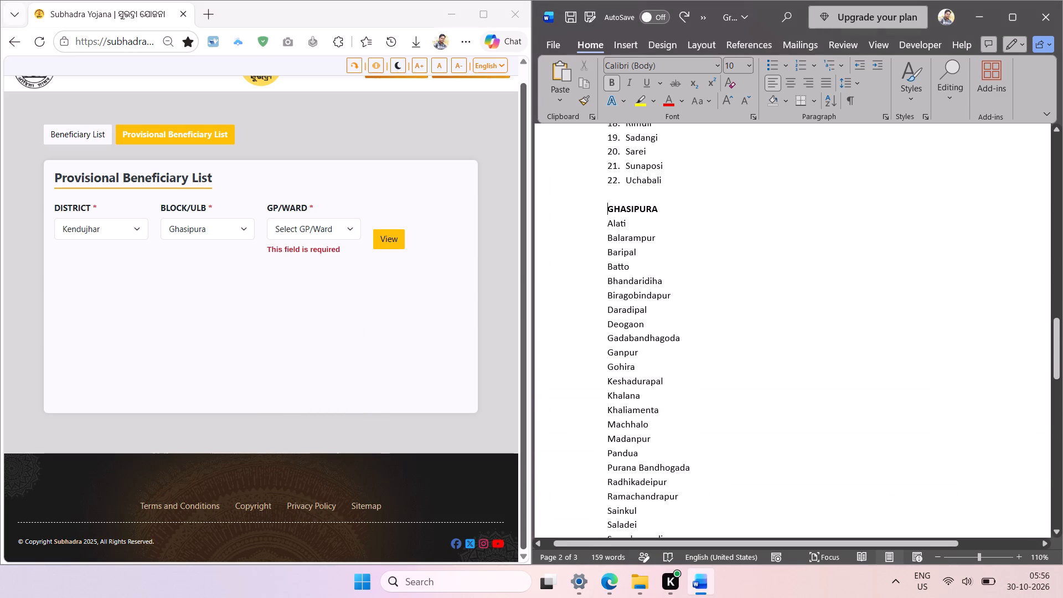
{"action": "key", "text": "ctrl+Return"}
Sort all the GHASIPURA names from Alati to Taruan as text in ascending order.
{"action": "scroll", "coordinate": [798, 177], "scroll_direction": "down", "scroll_amount": 3}
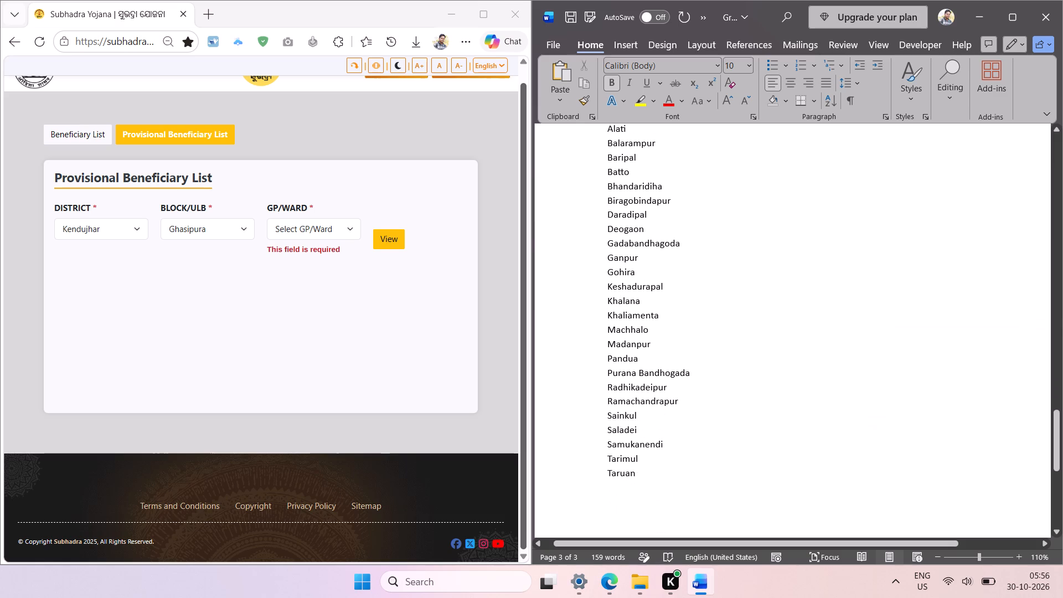
{"action": "scroll", "coordinate": [749, 377], "scroll_direction": "up", "scroll_amount": 1}
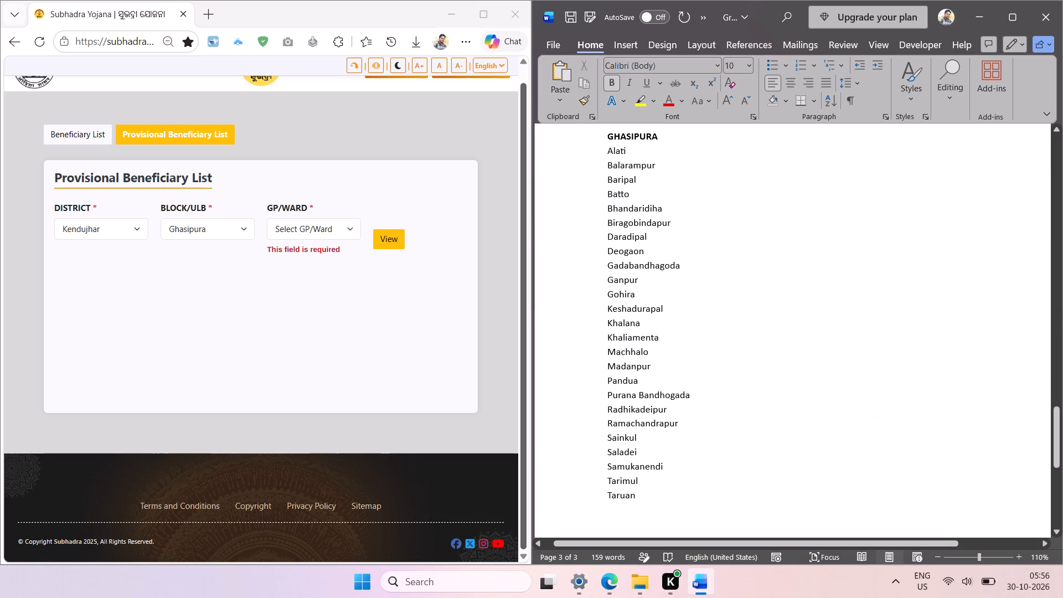
{"action": "left_click", "coordinate": [607, 154]}
{"action": "left_click", "coordinate": [635, 496], "text": "shift"}
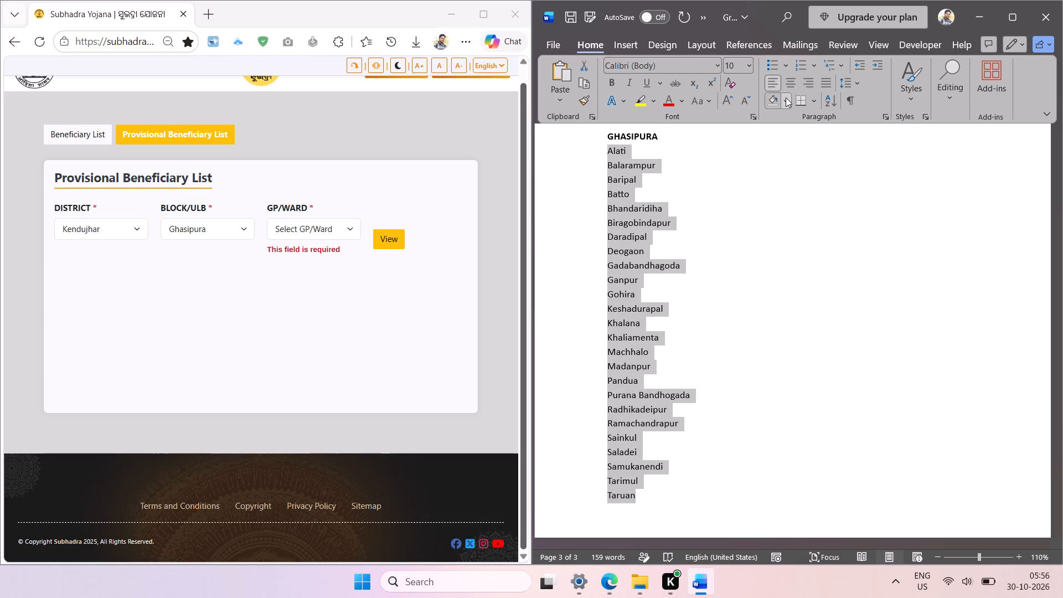
{"action": "left_click", "coordinate": [825, 94]}
{"action": "key", "text": "Return"}
Turn the sorted GHASIPURA names into a numbered list and decrease its indent one level.
{"action": "left_click", "coordinate": [794, 65]}
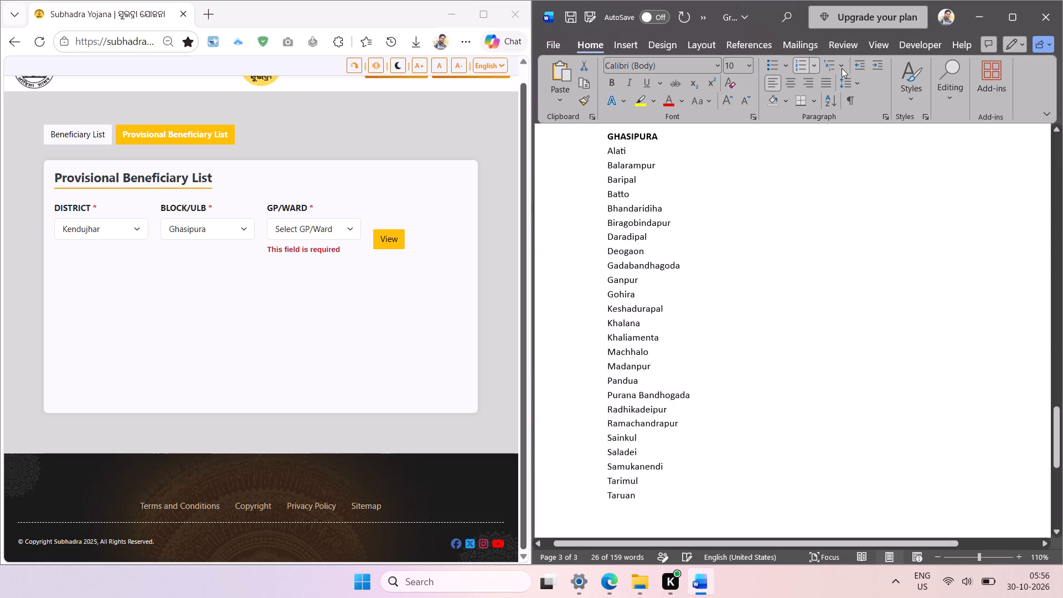
{"action": "left_click", "coordinate": [855, 61]}
{"action": "left_click", "coordinate": [745, 198]}
Copy the GHASIPURA heading to a new line below the numbered list, leaving a blank line after Taruan.
{"action": "double_click", "coordinate": [647, 137]}
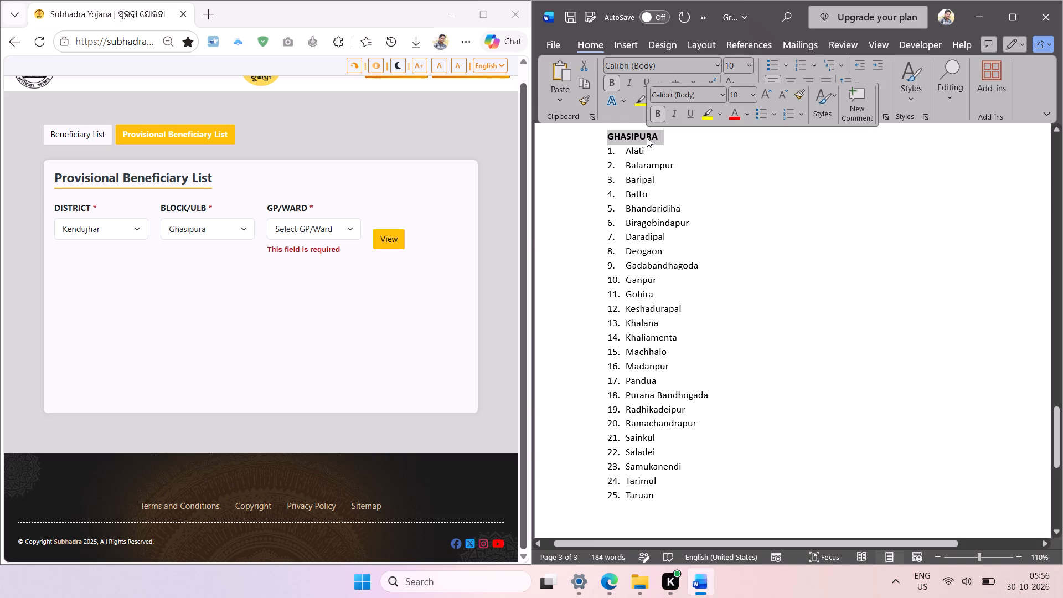
{"action": "key", "text": "ctrl+c"}
{"action": "scroll", "coordinate": [712, 419], "scroll_direction": "down", "scroll_amount": 2}
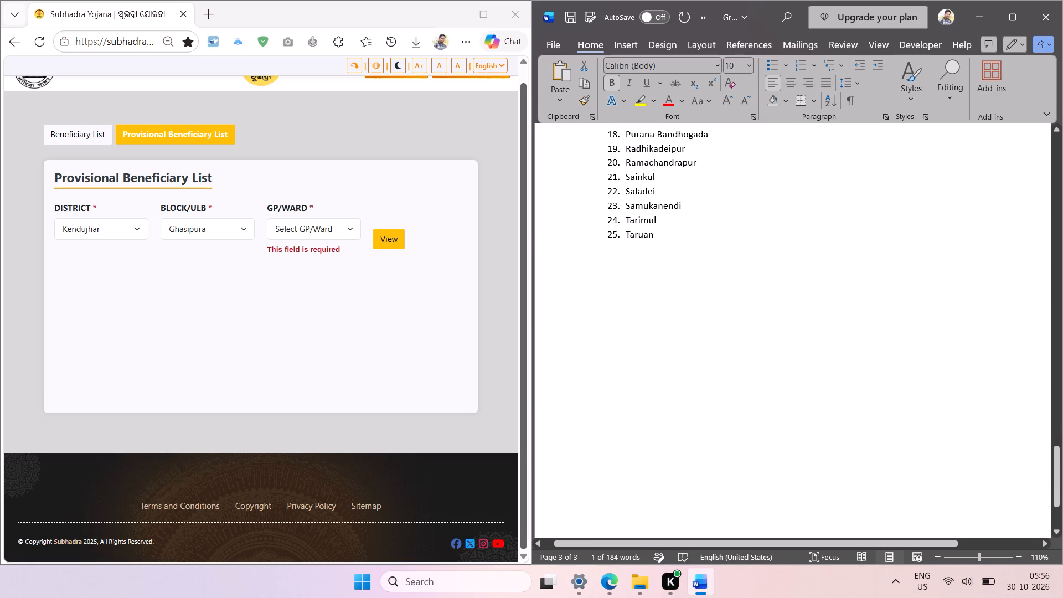
{"action": "scroll", "coordinate": [679, 300], "scroll_direction": "down", "scroll_amount": 1}
{"action": "left_click", "coordinate": [668, 238]}
{"action": "key", "text": "Return"}
{"action": "key", "text": "Return"}
{"action": "key", "text": "Return"}
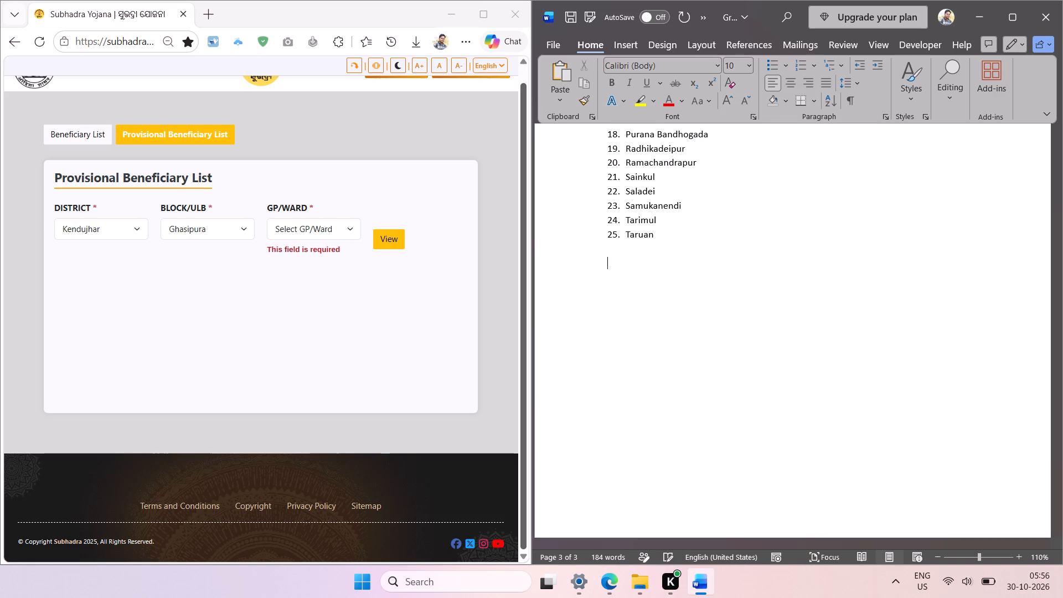
{"action": "key", "text": "ctrl+v"}
Select the Ghatgaon block on the website and capture its name as copied text with the text extractor.
{"action": "left_click", "coordinate": [231, 235]}
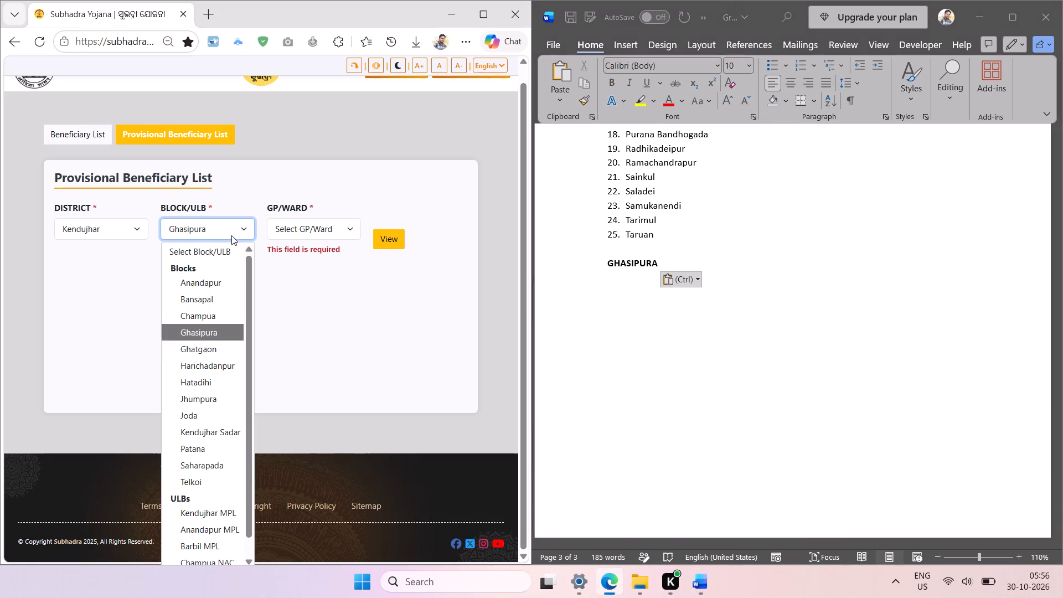
{"action": "left_click", "coordinate": [224, 344]}
{"action": "left_click", "coordinate": [238, 314]}
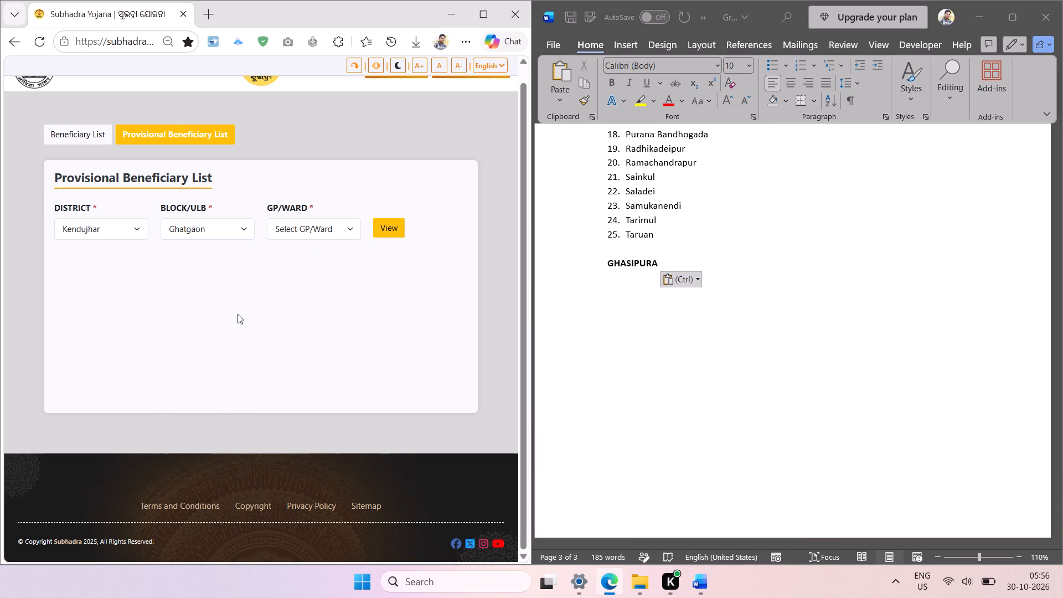
{"action": "key", "text": "shift+super+t"}
{"action": "left_click_drag", "start_coordinate": [165, 219], "coordinate": [212, 255]}
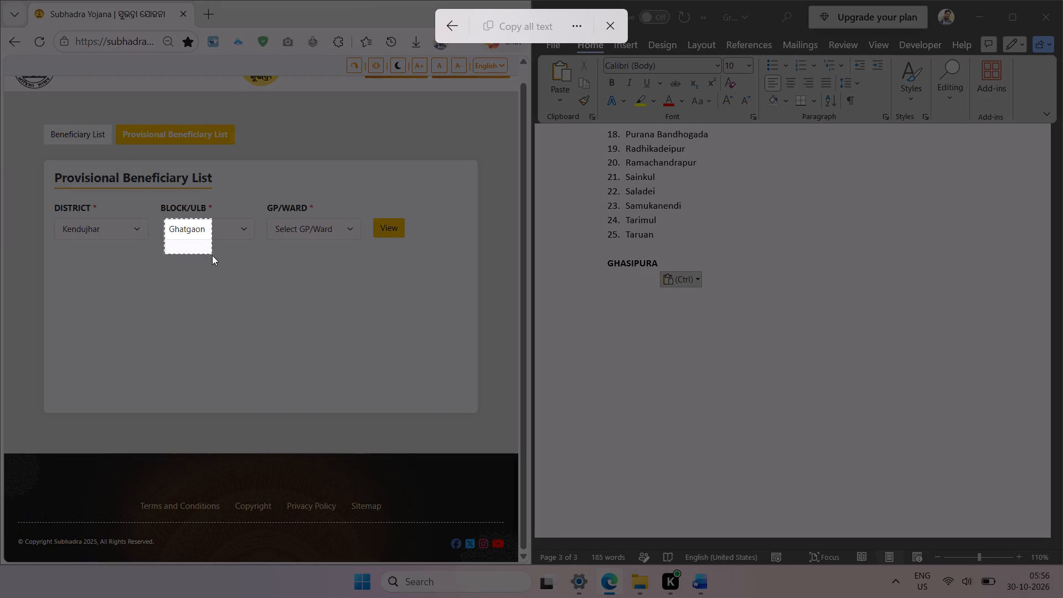
{"action": "left_click_drag", "start_coordinate": [212, 255], "coordinate": [213, 256]}
{"action": "left_click", "coordinate": [515, 23]}
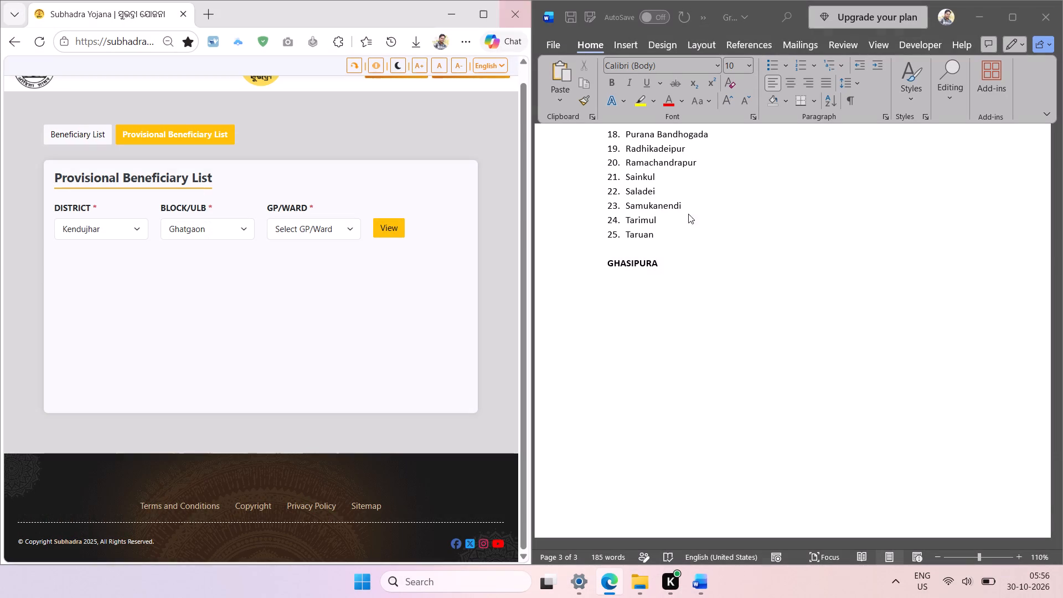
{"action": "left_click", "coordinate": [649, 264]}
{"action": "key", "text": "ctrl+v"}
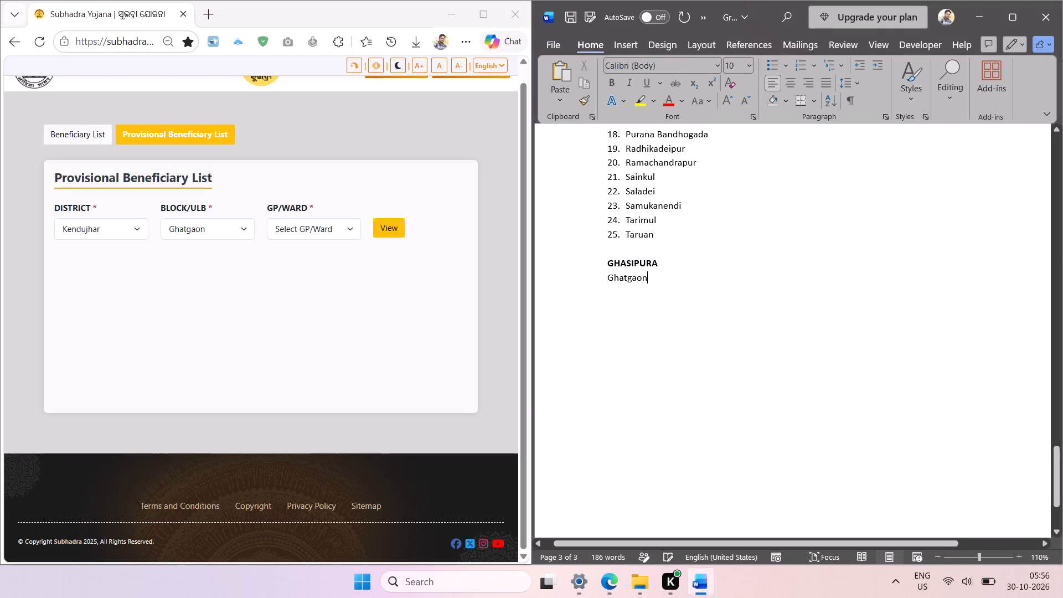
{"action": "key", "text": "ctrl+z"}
Replace the duplicated GHASIPURA heading with GHATGAON in uppercase and start a new line beneath it.
{"action": "double_click", "coordinate": [640, 264]}
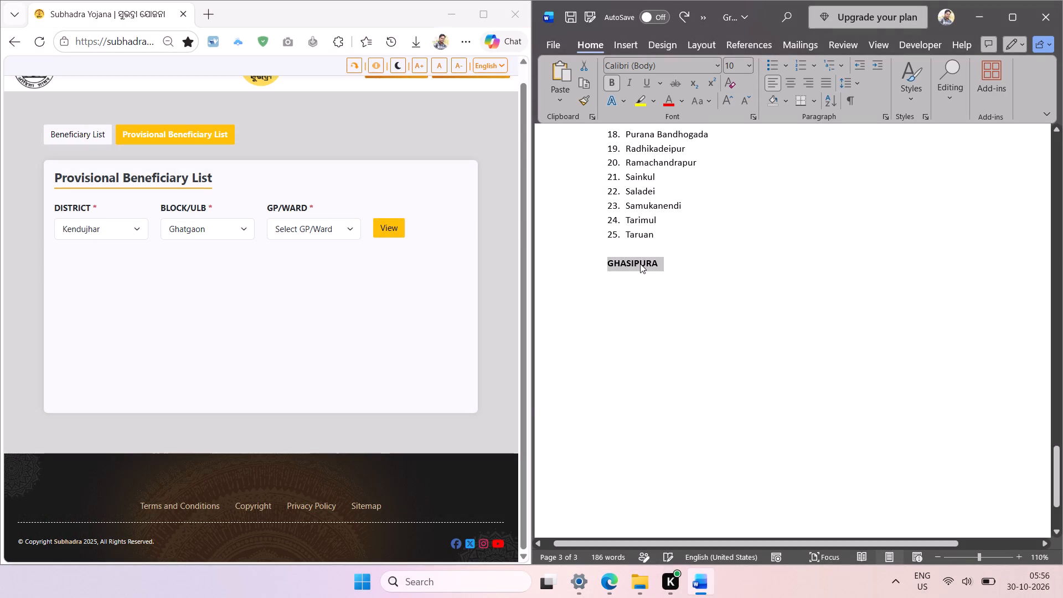
{"action": "key", "text": "ctrl+v"}
{"action": "key", "text": "shift+F3"}
{"action": "key", "text": "Return"}
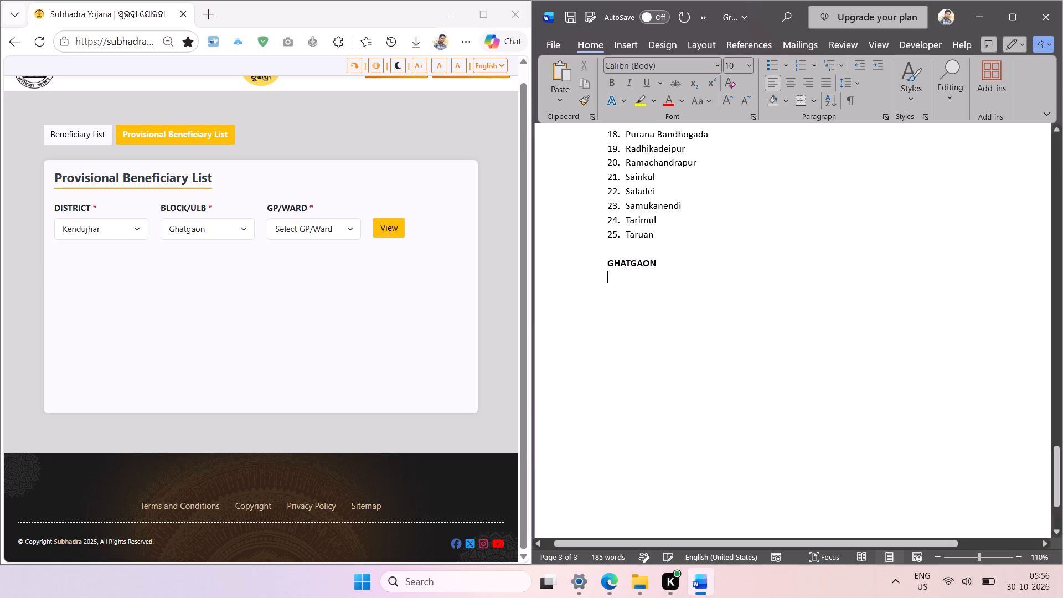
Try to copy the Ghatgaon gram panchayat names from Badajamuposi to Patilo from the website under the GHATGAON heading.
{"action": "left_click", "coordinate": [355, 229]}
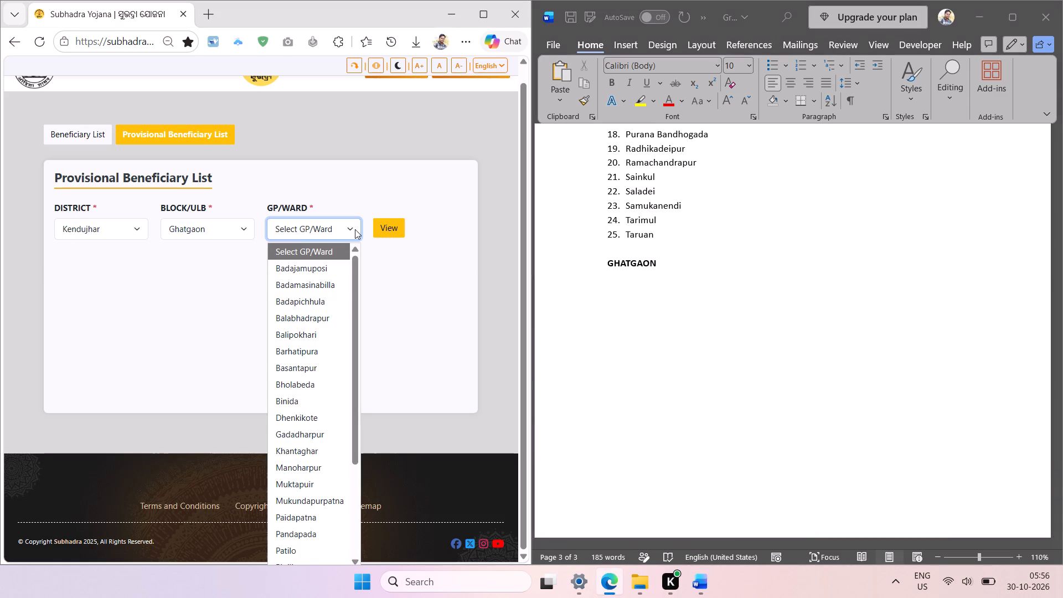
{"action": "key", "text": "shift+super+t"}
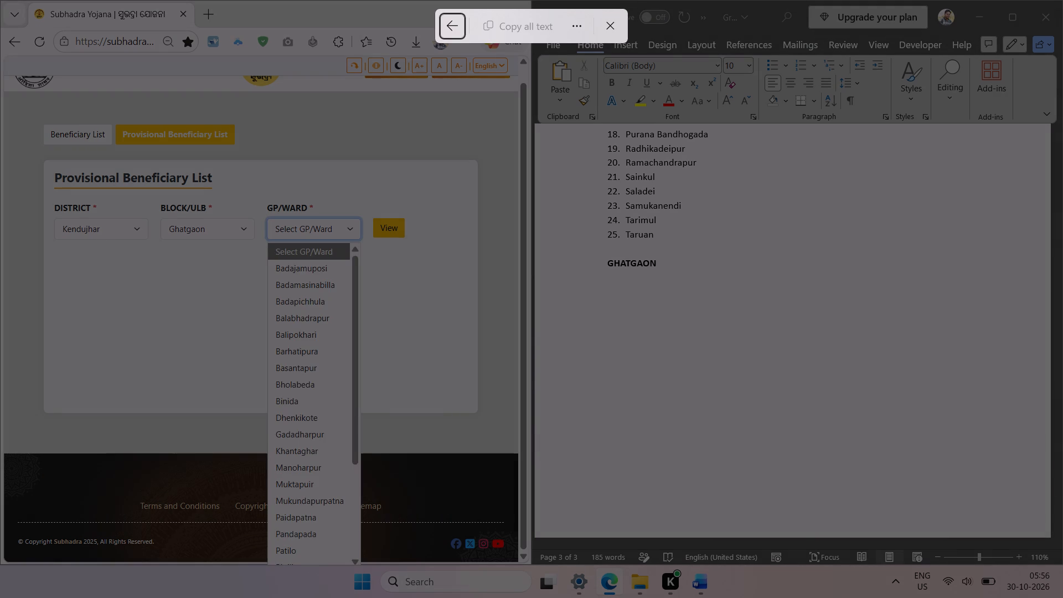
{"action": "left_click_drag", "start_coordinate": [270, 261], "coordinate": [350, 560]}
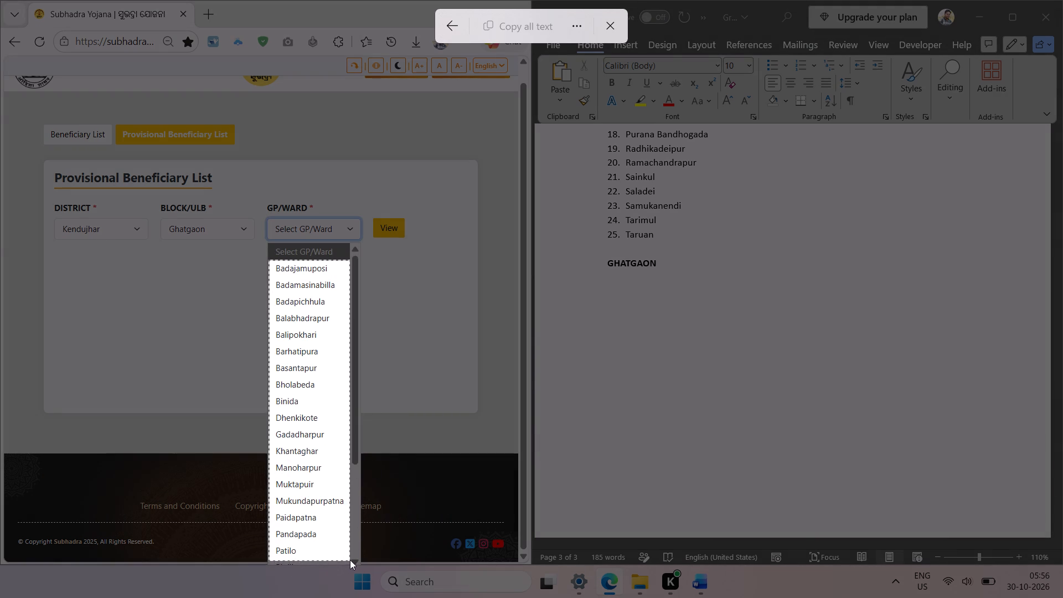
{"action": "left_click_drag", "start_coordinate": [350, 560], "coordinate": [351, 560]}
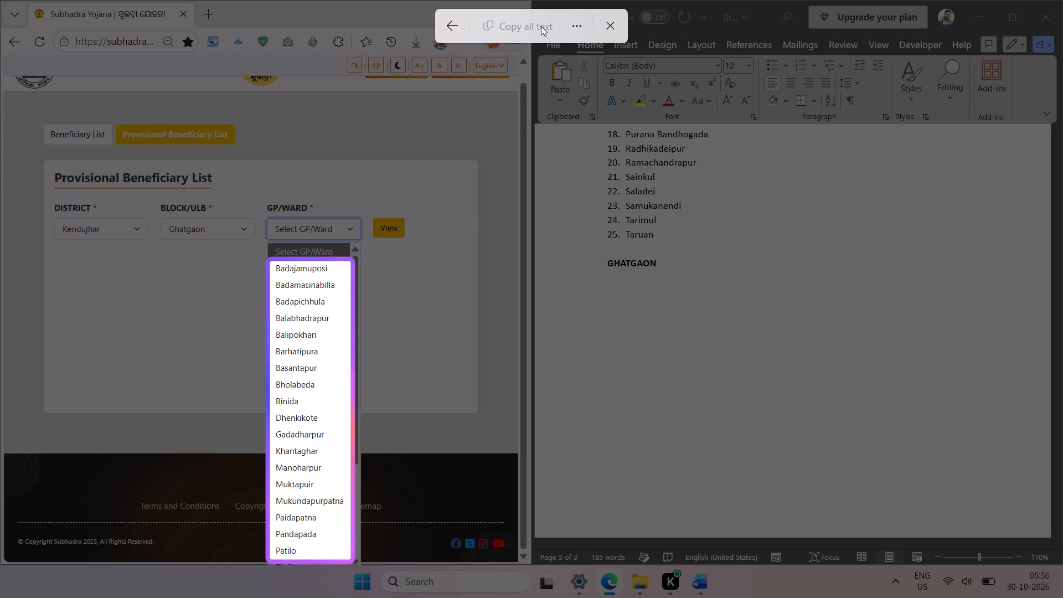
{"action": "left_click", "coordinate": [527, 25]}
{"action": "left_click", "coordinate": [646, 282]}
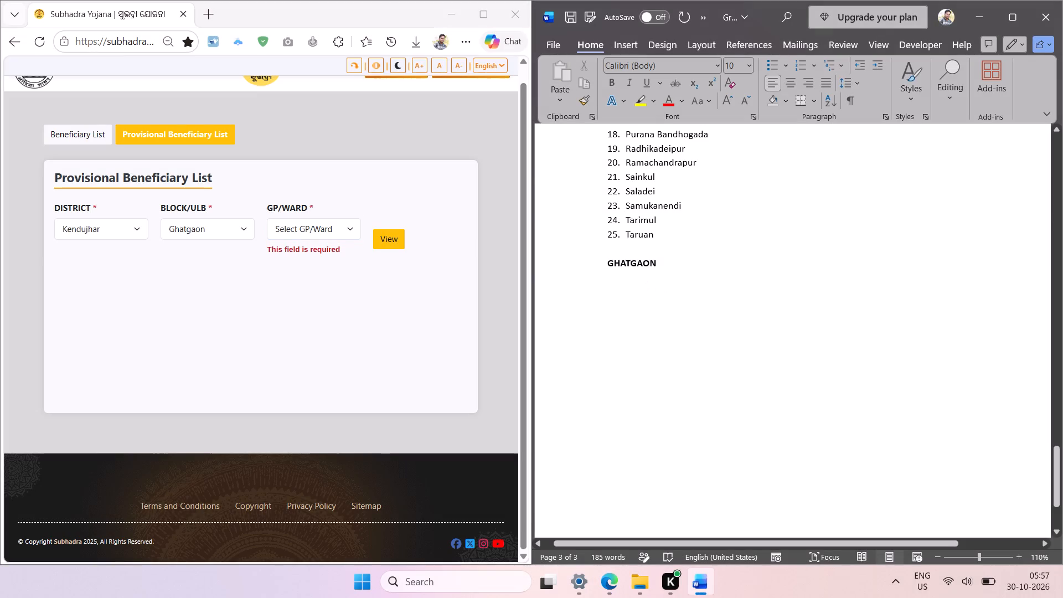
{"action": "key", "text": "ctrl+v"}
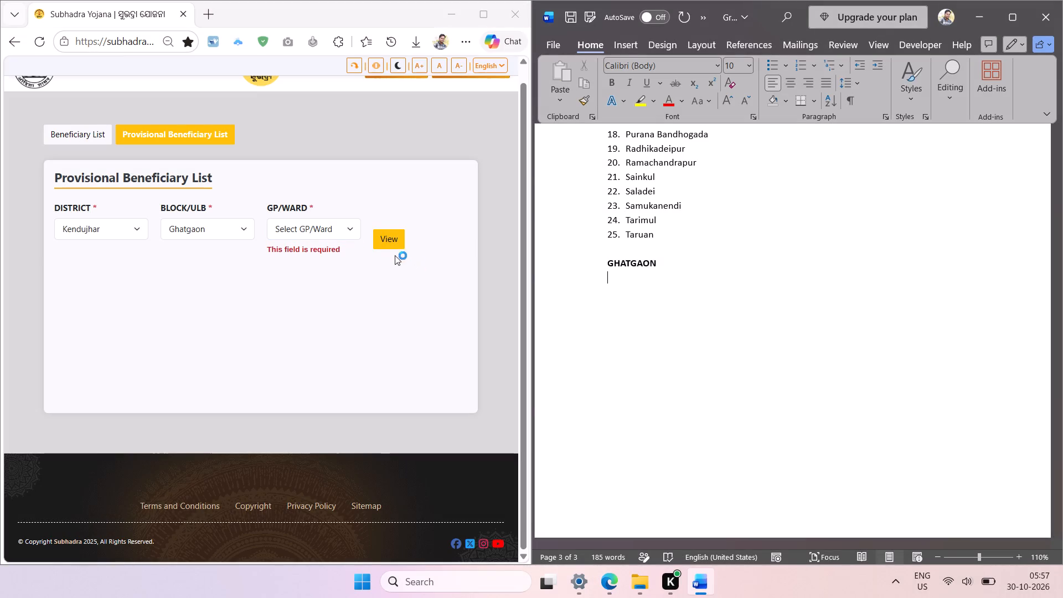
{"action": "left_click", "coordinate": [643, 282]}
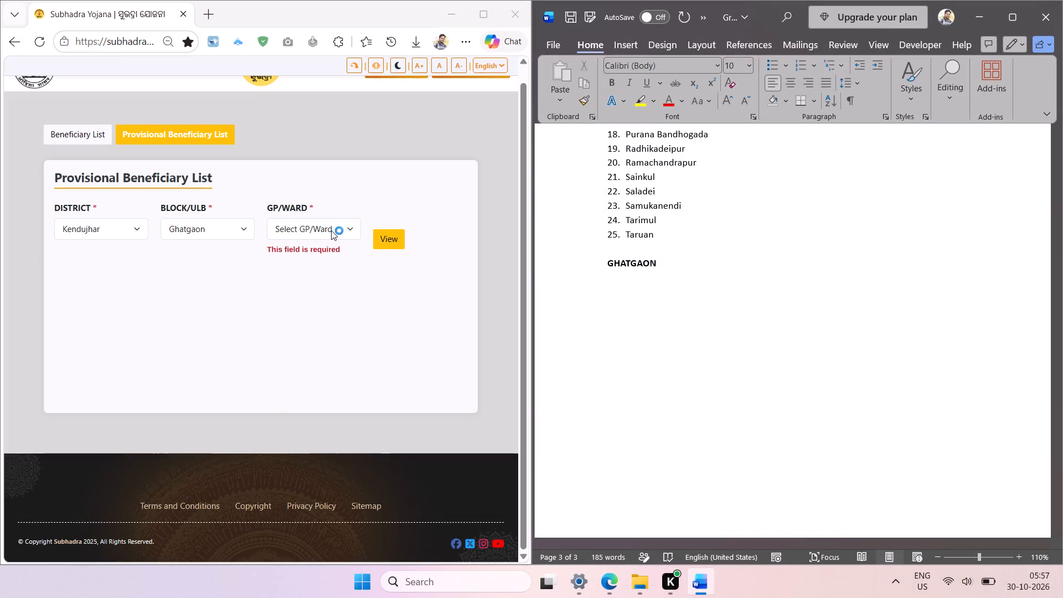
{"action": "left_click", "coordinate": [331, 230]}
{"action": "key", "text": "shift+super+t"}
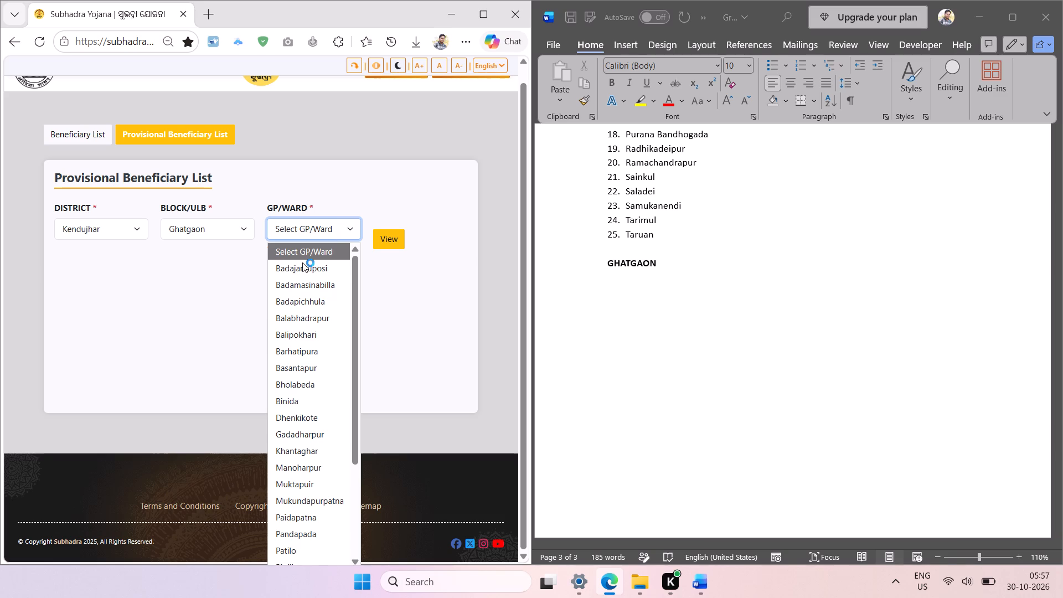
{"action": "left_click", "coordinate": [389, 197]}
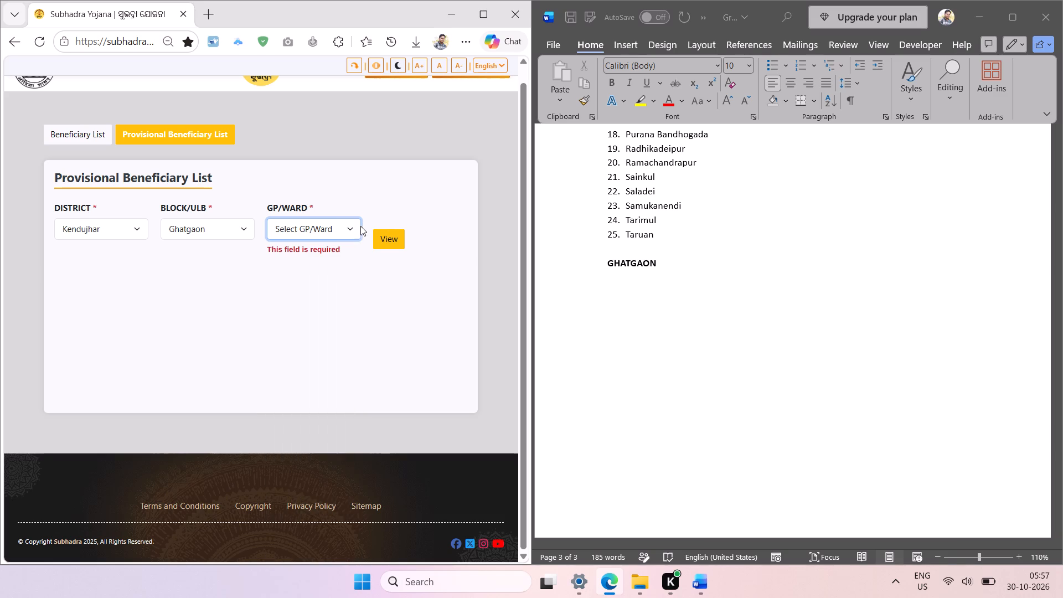
Extract the Ghatgaon gram panchayat names from Badajamuposi to Patilo on the website and paste them under the GHATGAON heading.
{"action": "left_click", "coordinate": [358, 227]}
{"action": "key", "text": "shift+super+t"}
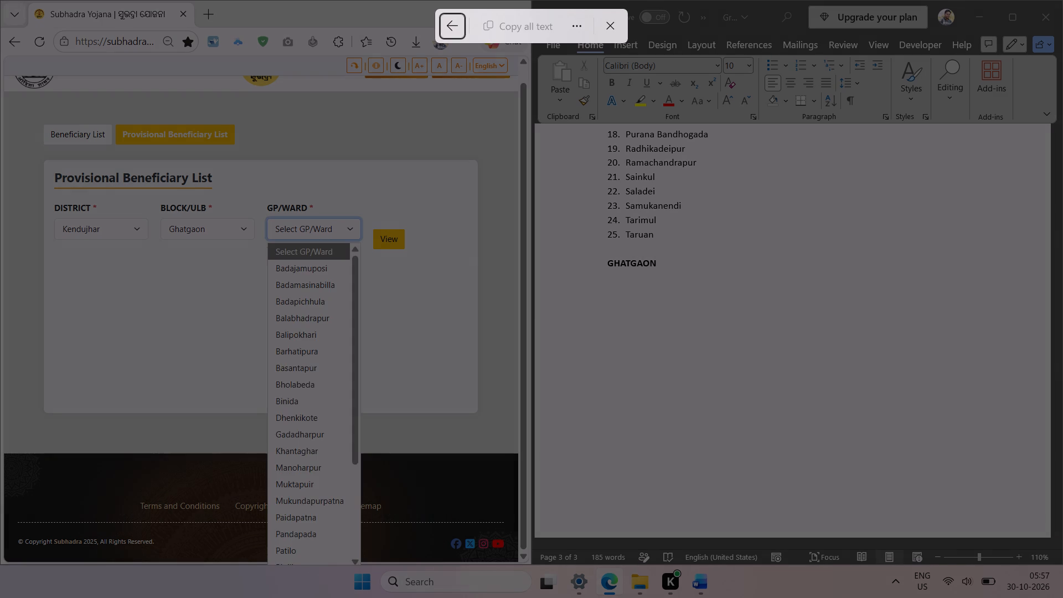
{"action": "left_click_drag", "start_coordinate": [270, 261], "coordinate": [356, 580]}
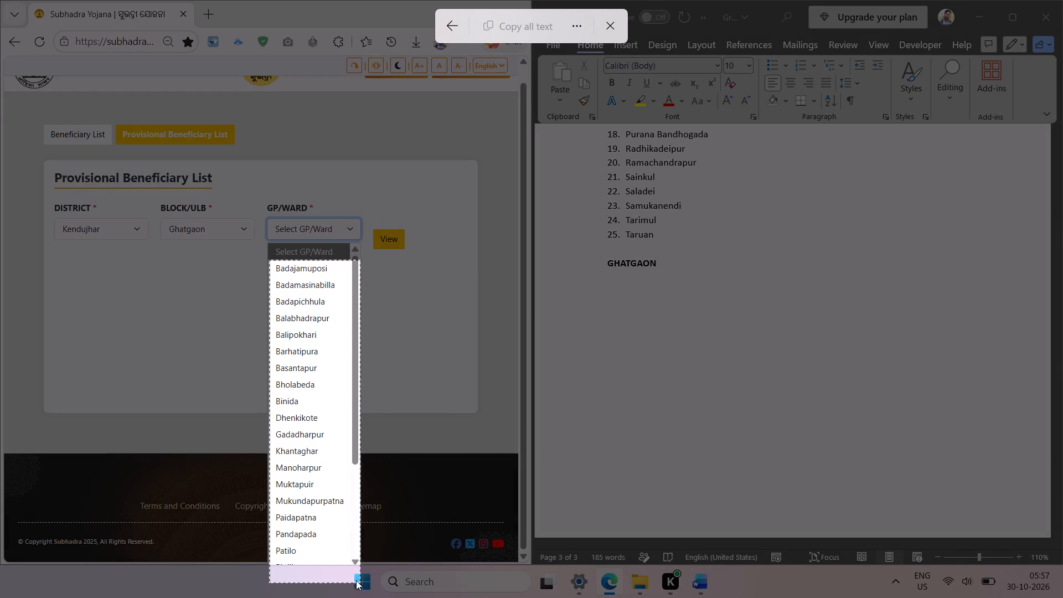
{"action": "left_click_drag", "start_coordinate": [356, 580], "coordinate": [351, 558]}
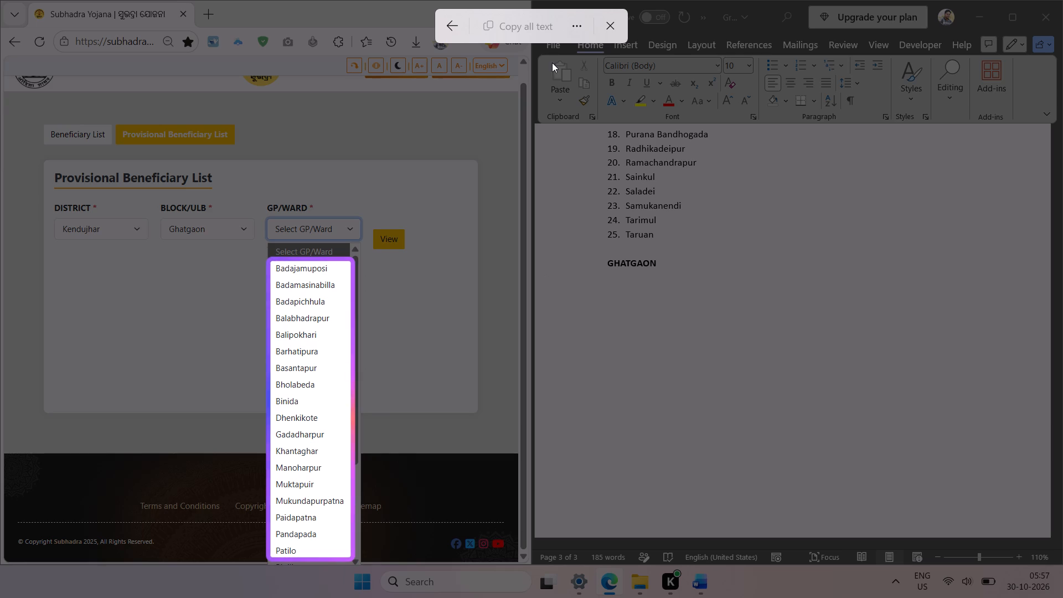
{"action": "left_click", "coordinate": [535, 18]}
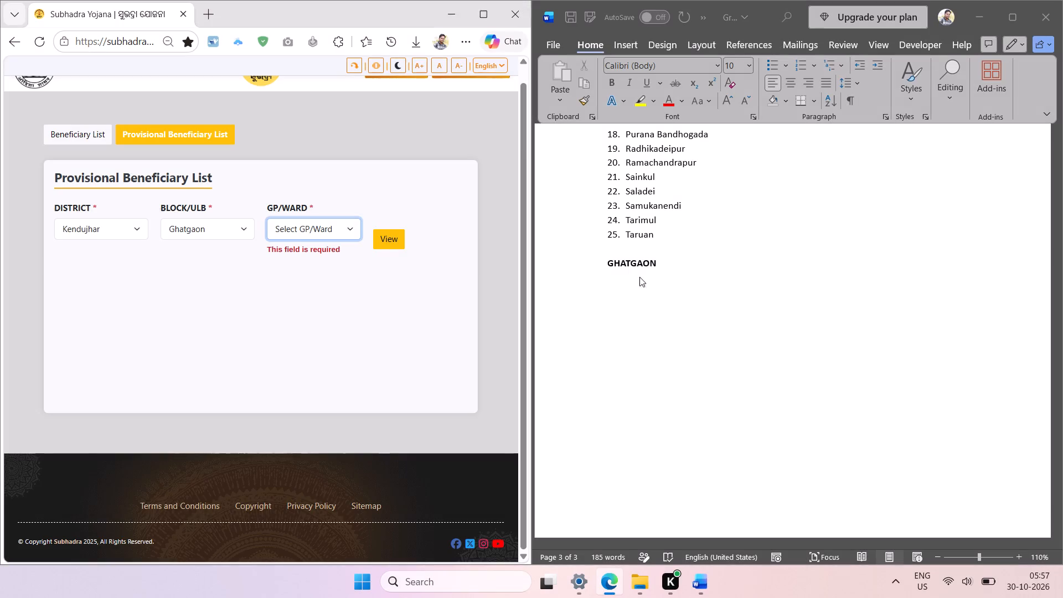
{"action": "left_click", "coordinate": [633, 274]}
{"action": "key", "text": "ctrl+v"}
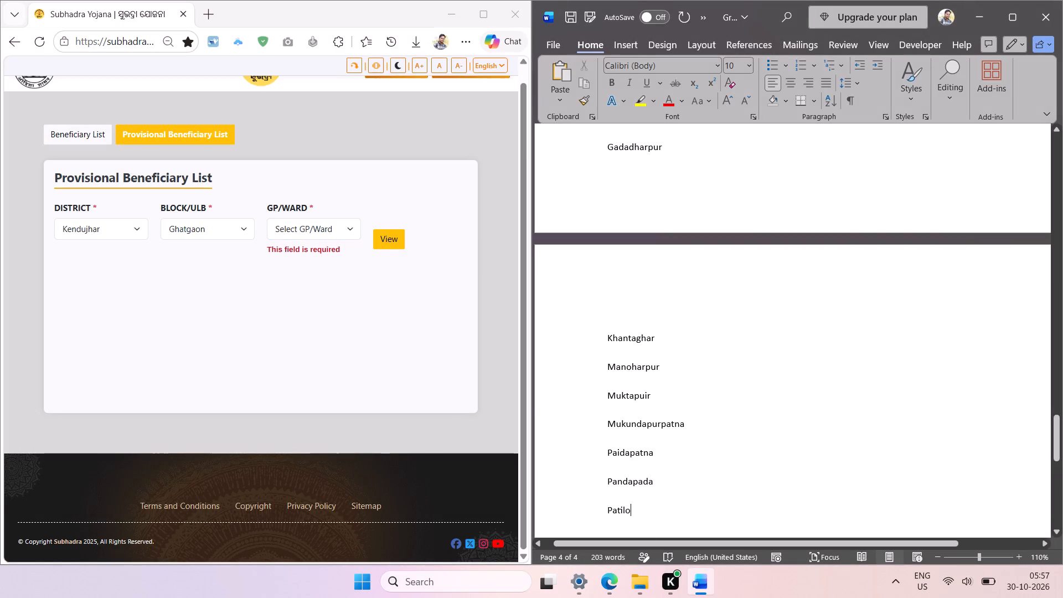
Extract the remaining Ghatgaon gram panchayat names from Pipilia to Uperdiha on the website and paste them below Patilo.
{"action": "key", "text": "Return"}
{"action": "key", "text": "Return"}
{"action": "left_click", "coordinate": [347, 229]}
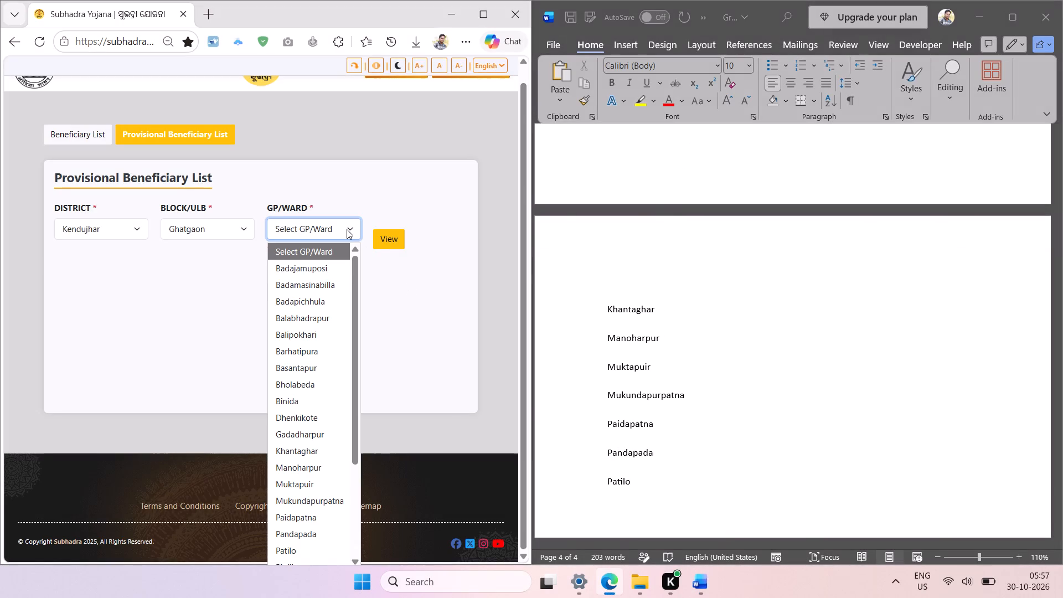
{"action": "left_click_drag", "start_coordinate": [358, 306], "coordinate": [358, 436]}
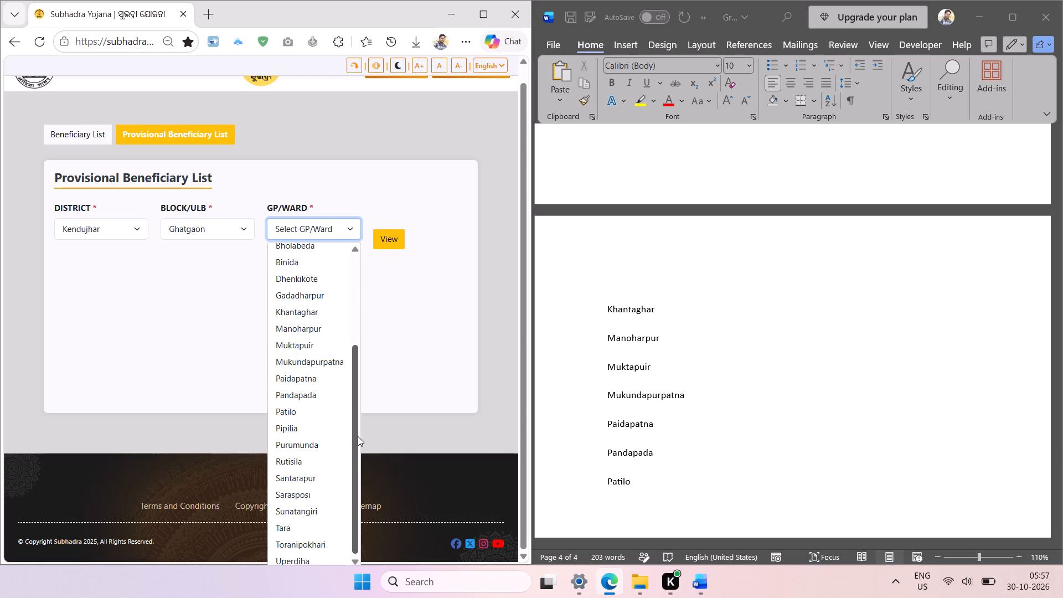
{"action": "left_click_drag", "start_coordinate": [358, 436], "coordinate": [357, 442]}
{"action": "key", "text": "shift+super+t"}
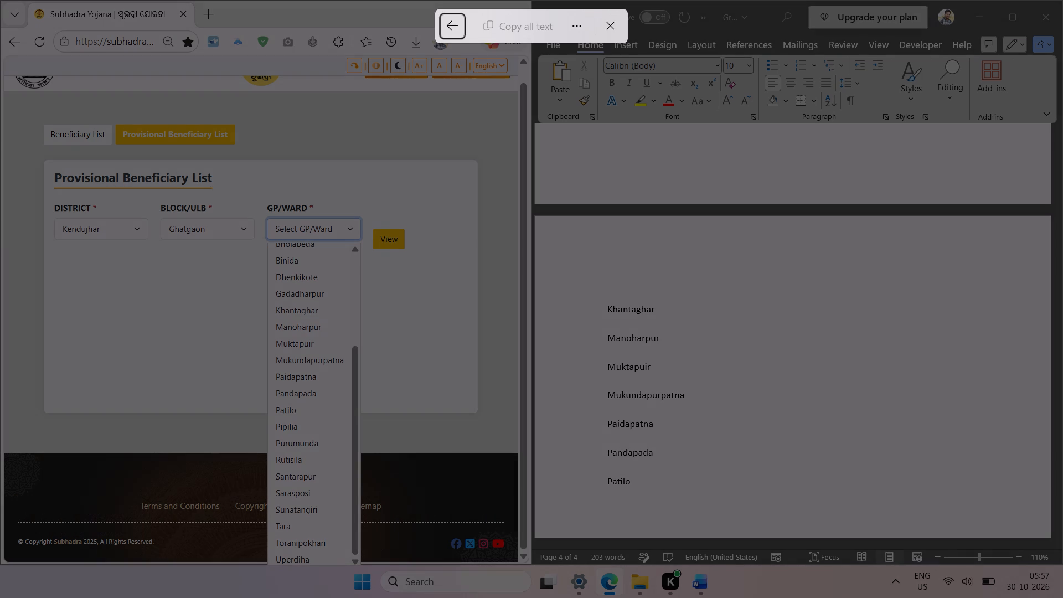
{"action": "left_click_drag", "start_coordinate": [269, 418], "coordinate": [332, 507]}
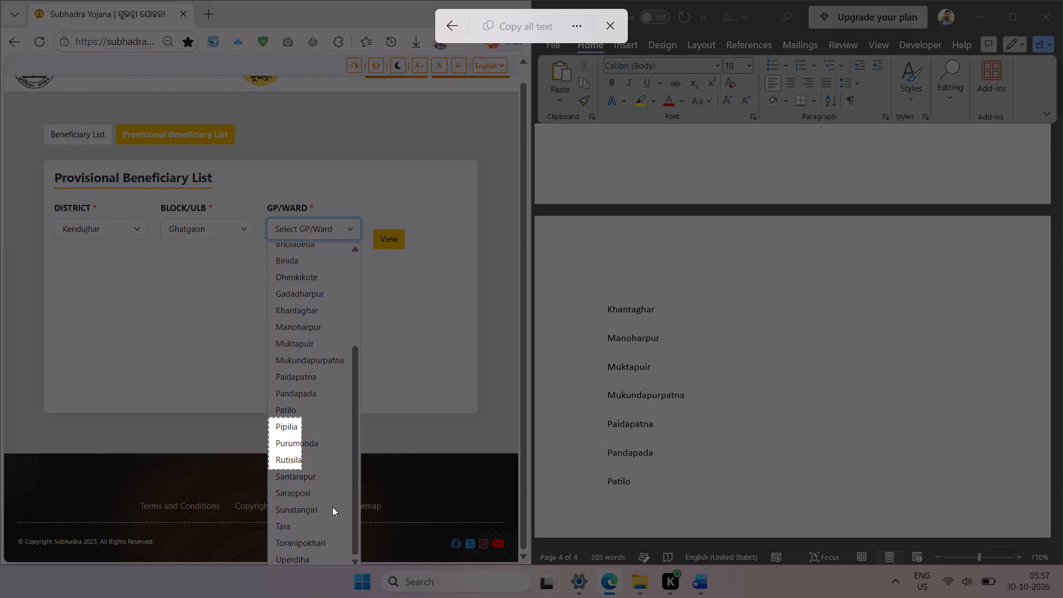
{"action": "left_click_drag", "start_coordinate": [332, 507], "coordinate": [348, 574]}
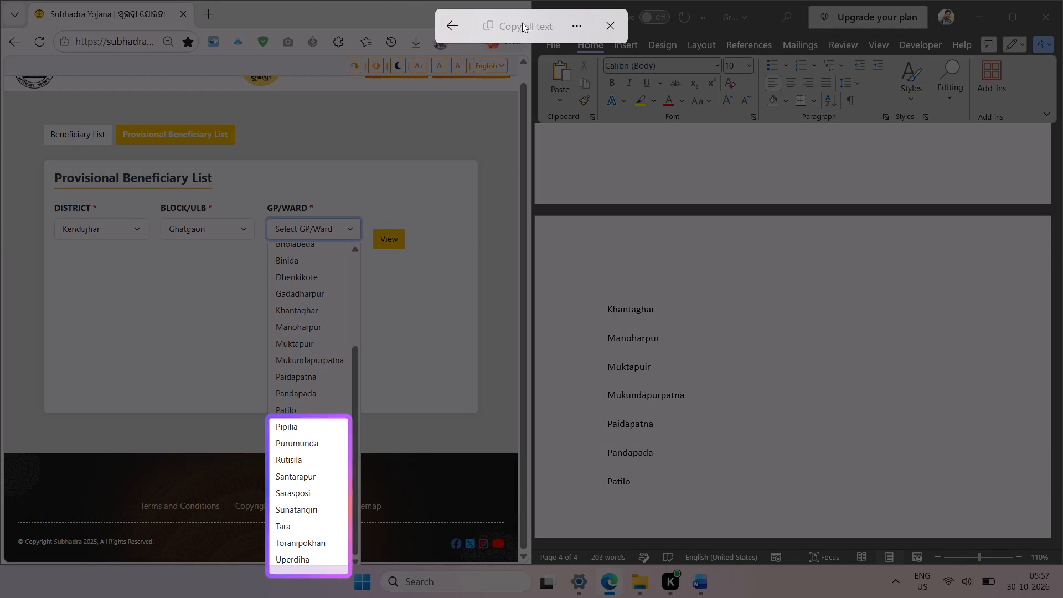
{"action": "left_click", "coordinate": [522, 21]}
{"action": "left_click", "coordinate": [626, 496]}
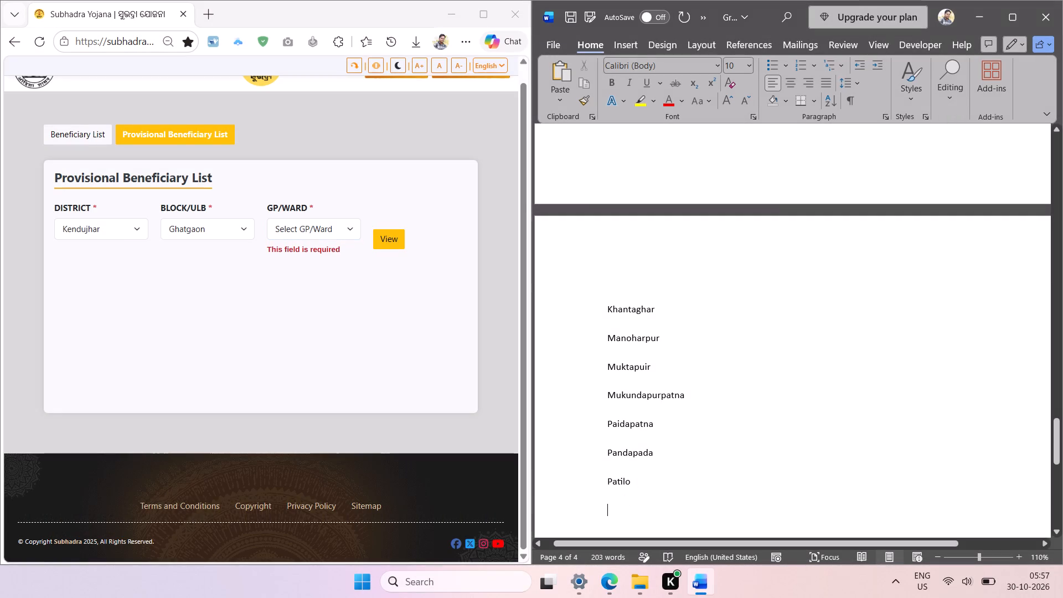
{"action": "key", "text": "ctrl+v"}
Compare the pasted names around Patilo with the Ghatgaon gram panchayat list on the website.
{"action": "double_click", "coordinate": [617, 247]}
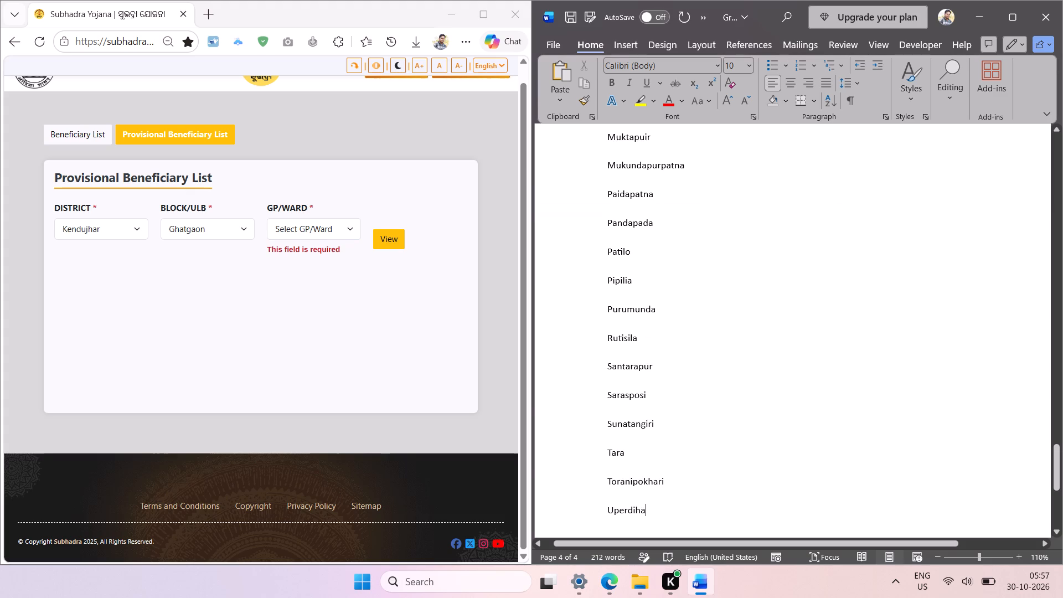
{"action": "left_click", "coordinate": [340, 224]}
{"action": "left_click_drag", "start_coordinate": [352, 346], "coordinate": [354, 381]}
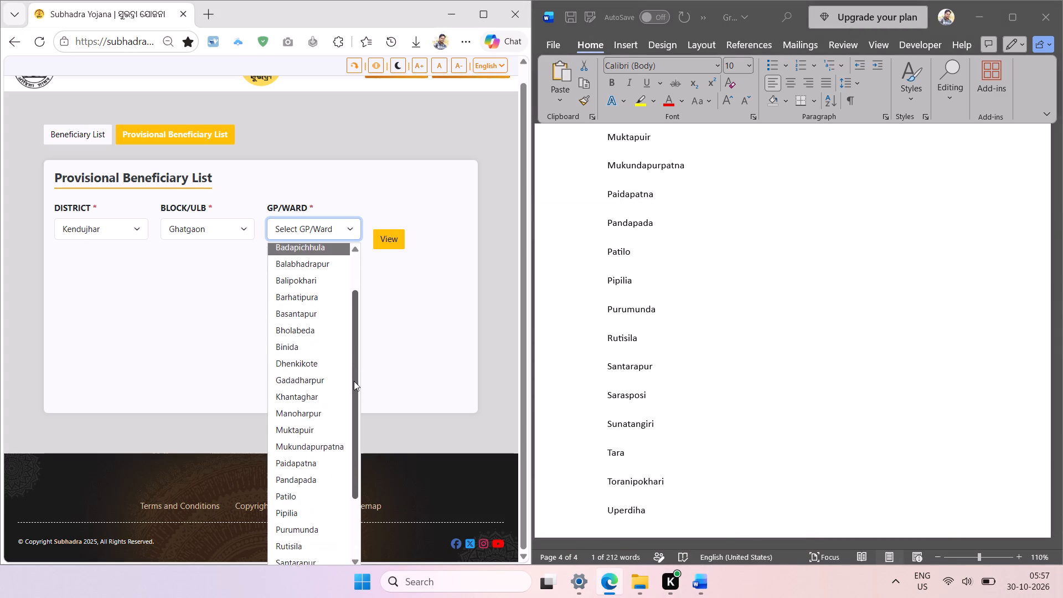
{"action": "left_click_drag", "start_coordinate": [354, 381], "coordinate": [353, 387]}
{"action": "left_click", "coordinate": [761, 348]}
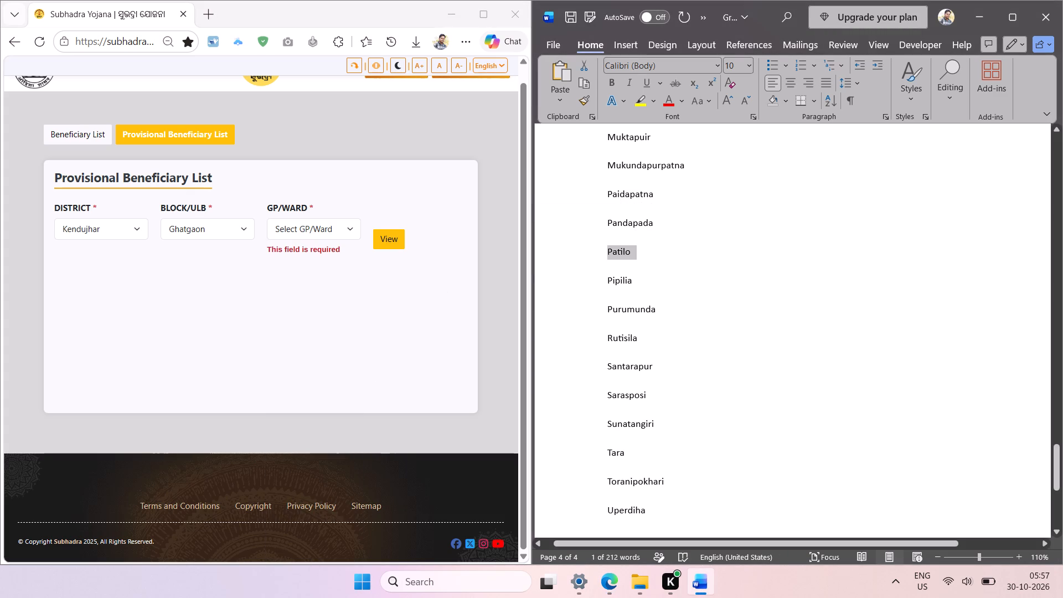
Remove the blank lines between the Ghatgaon names from Rutisila to Uperdiha.
{"action": "left_click", "coordinate": [642, 499]}
{"action": "key", "text": "BackSpace"}
{"action": "key", "text": "Up"}
{"action": "key", "text": "BackSpace"}
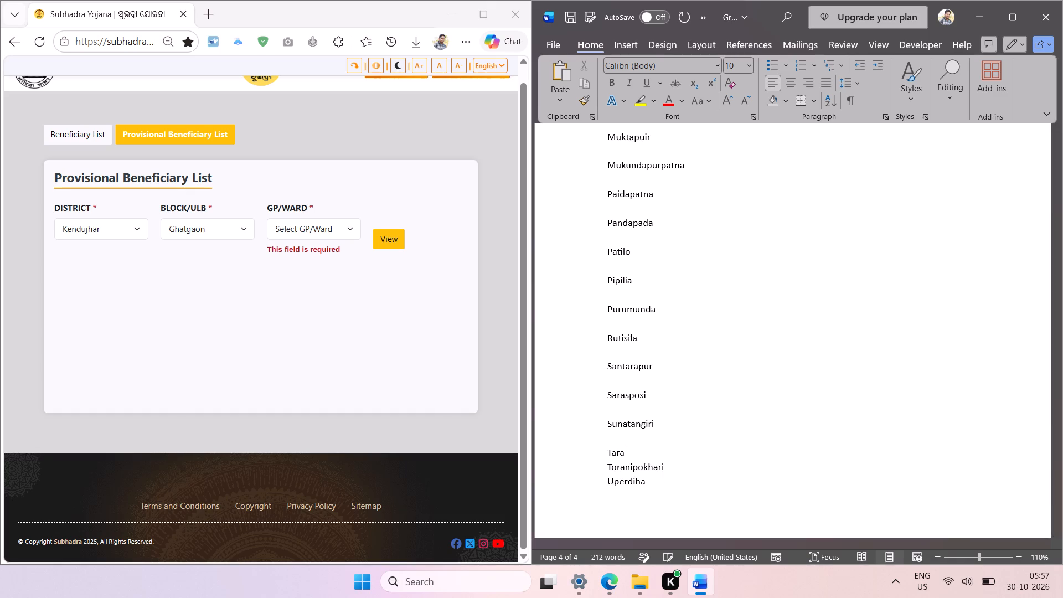
{"action": "key", "text": "Up"}
{"action": "key", "text": "BackSpace"}
{"action": "key", "text": "Up"}
{"action": "key", "text": "BackSpace"}
{"action": "key", "text": "Up"}
{"action": "key", "text": "BackSpace"}
{"action": "key", "text": "Up"}
{"action": "key", "text": "BackSpace"}
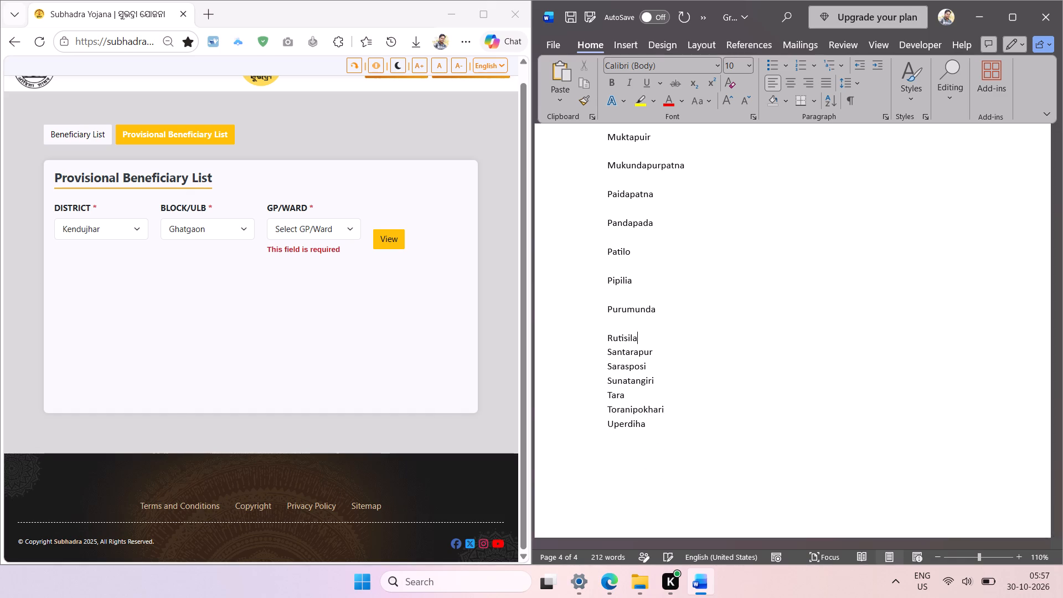
Remove the blank lines between the Ghatgaon names from Muktapuir to Rutisila.
{"action": "key", "text": "Up"}
{"action": "key", "text": "BackSpace"}
{"action": "key", "text": "Up"}
{"action": "key", "text": "BackSpace"}
{"action": "key", "text": "Up"}
{"action": "key", "text": "BackSpace"}
{"action": "key", "text": "Up"}
{"action": "key", "text": "BackSpace"}
{"action": "key", "text": "Up"}
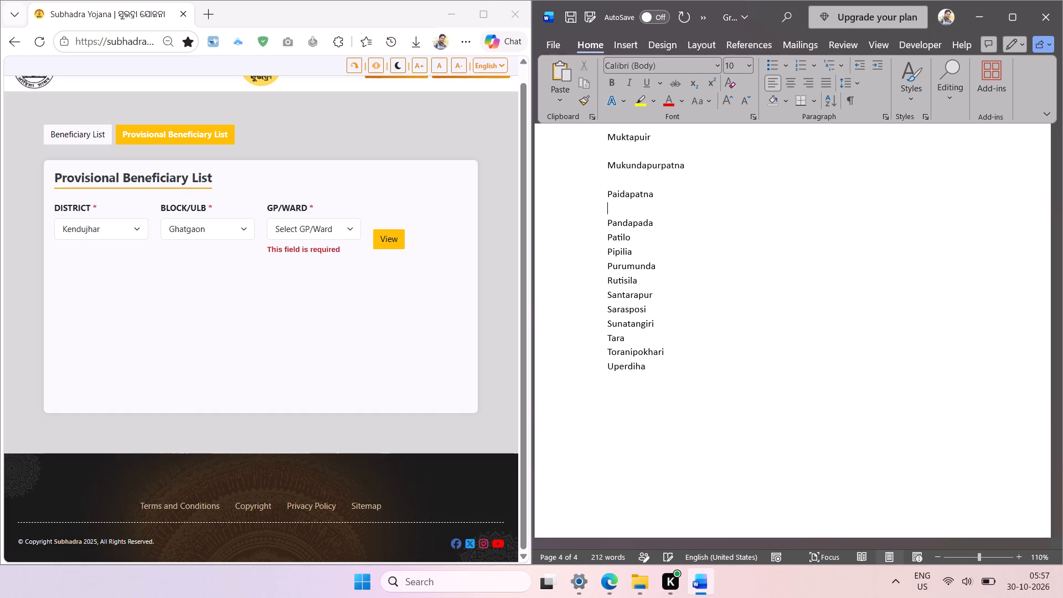
{"action": "key", "text": "BackSpace"}
{"action": "key", "text": "Up"}
{"action": "key", "text": "BackSpace"}
{"action": "key", "text": "Up"}
{"action": "key", "text": "BackSpace"}
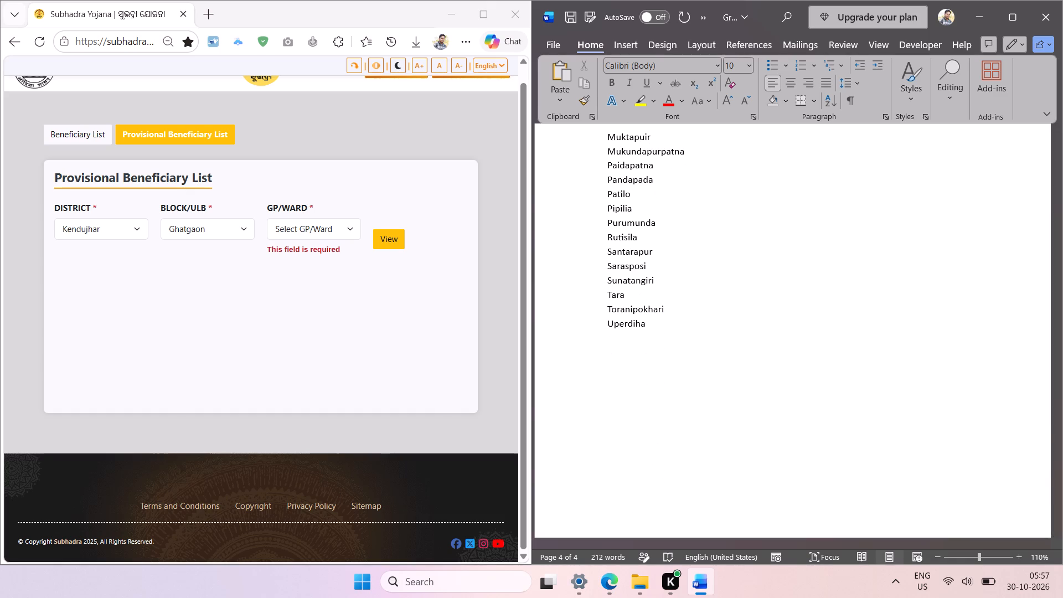
Remove the blank lines between the Ghatgaon names from Khantaghar to Muktapuir.
{"action": "scroll", "coordinate": [667, 503], "scroll_direction": "up", "scroll_amount": 3}
{"action": "key", "text": "Up"}
{"action": "key", "text": "BackSpace"}
{"action": "key", "text": "Up"}
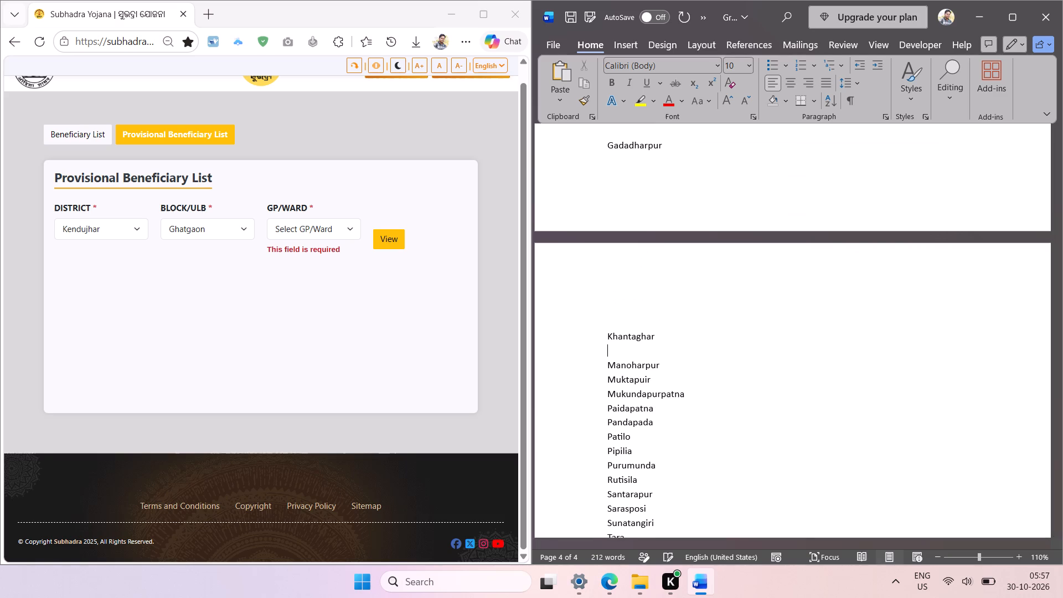
{"action": "key", "text": "BackSpace"}
Remove the blank lines between the Ghatgaon names from Bholabeda to Khantaghar.
{"action": "scroll", "coordinate": [667, 503], "scroll_direction": "up", "scroll_amount": 2}
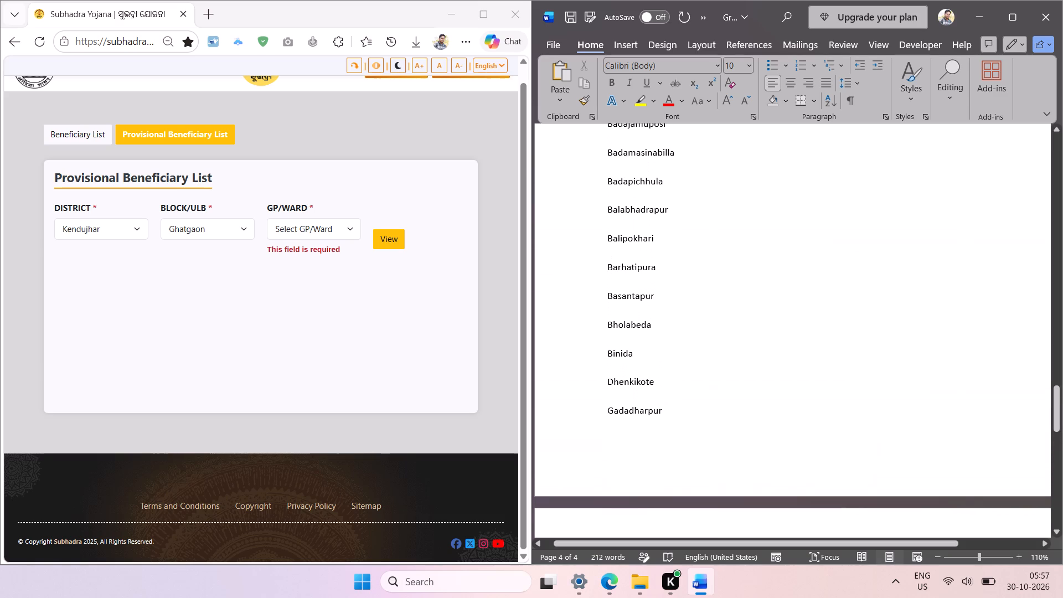
{"action": "key", "text": "Up"}
{"action": "key", "text": "Up"}
{"action": "key", "text": "Up"}
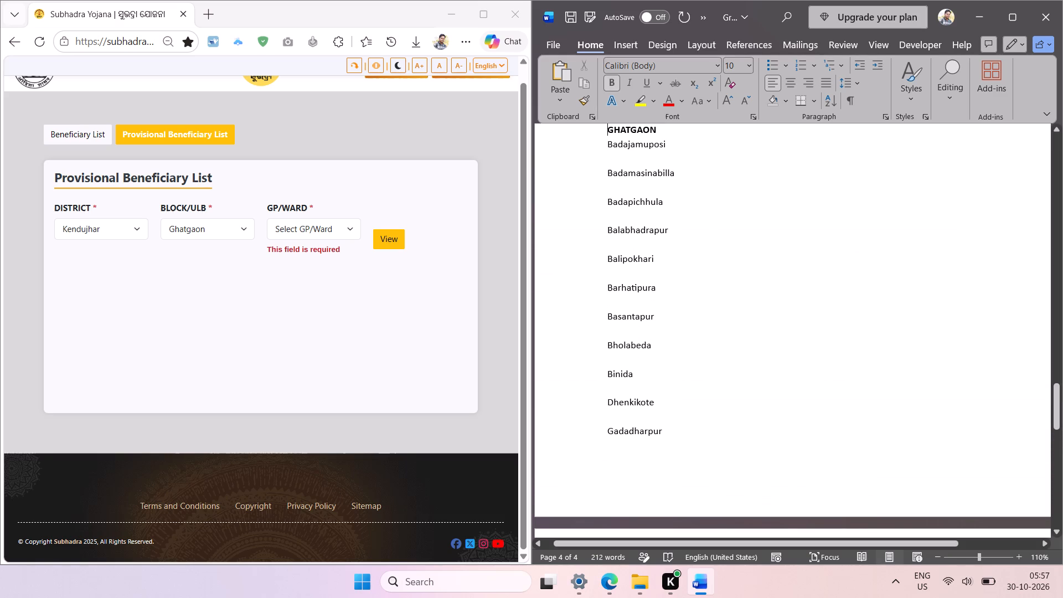
{"action": "left_click", "coordinate": [628, 416]}
{"action": "key", "text": "BackSpace"}
{"action": "key", "text": "Up"}
{"action": "key", "text": "BackSpace"}
{"action": "key", "text": "Up"}
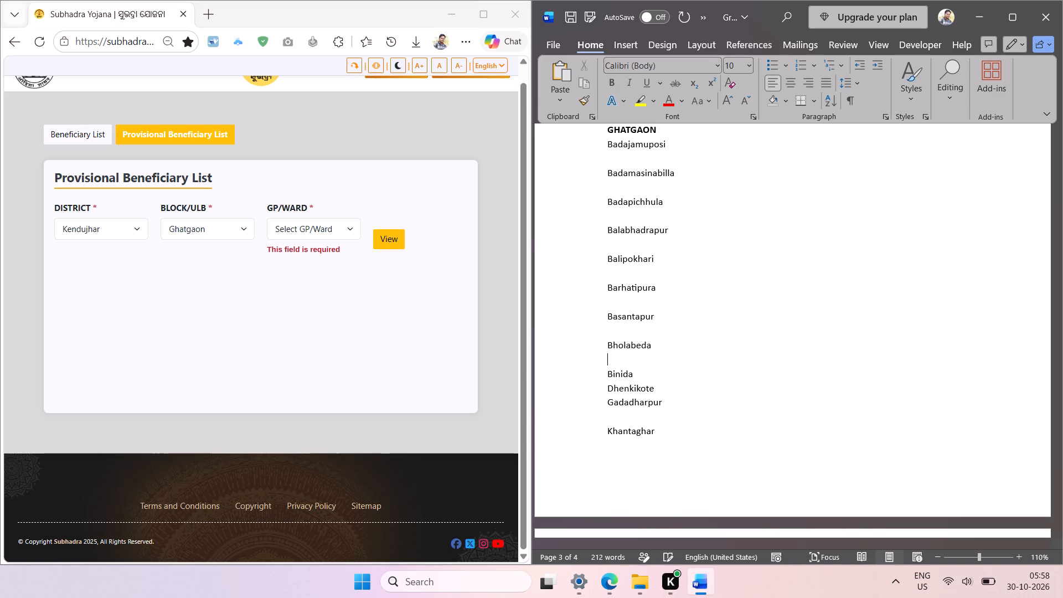
{"action": "key", "text": "BackSpace"}
{"action": "key", "text": "Down"}
{"action": "key", "text": "Down"}
{"action": "key", "text": "Down"}
{"action": "key", "text": "Down"}
{"action": "key", "text": "BackSpace"}
Remove the blank lines between the Ghatgaon names from Badajamuposi to Bholabeda.
{"action": "key", "text": "Up"}
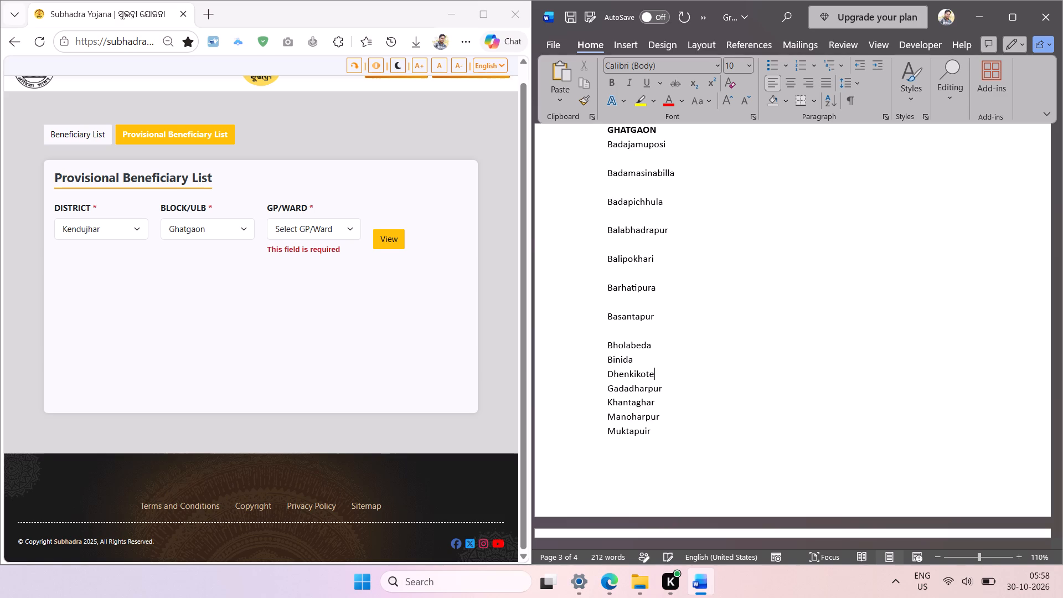
{"action": "key", "text": "Up"}
{"action": "key", "text": "Up"}
{"action": "key", "text": "Up"}
{"action": "key", "text": "BackSpace"}
{"action": "key", "text": "Up"}
{"action": "key", "text": "BackSpace"}
{"action": "key", "text": "Up"}
{"action": "key", "text": "BackSpace"}
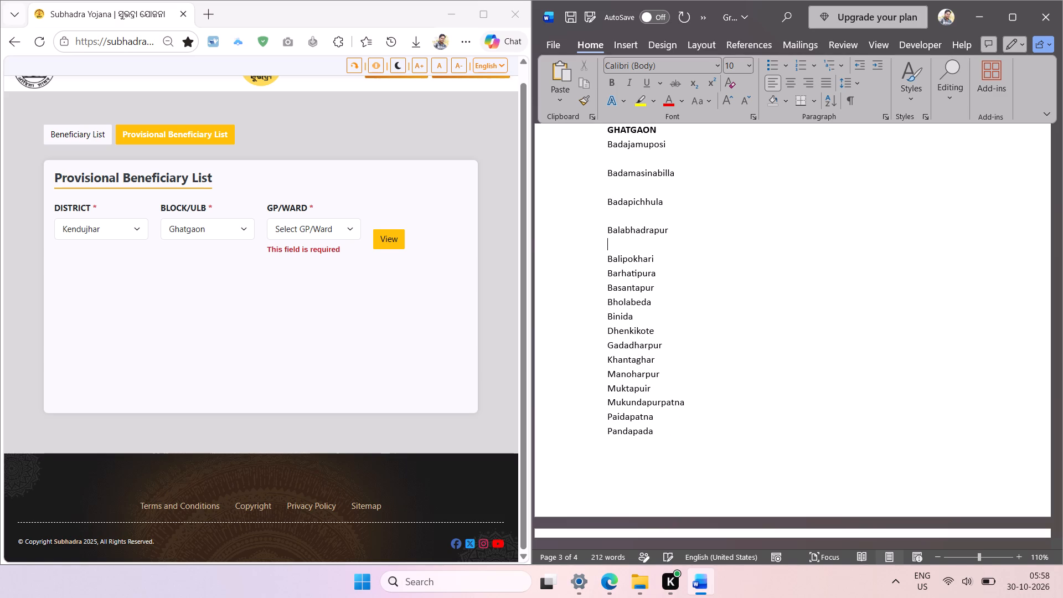
{"action": "key", "text": "Up"}
{"action": "key", "text": "BackSpace"}
{"action": "key", "text": "Up"}
{"action": "key", "text": "BackSpace"}
{"action": "key", "text": "Up"}
{"action": "key", "text": "BackSpace"}
{"action": "key", "text": "Up"}
{"action": "key", "text": "BackSpace"}
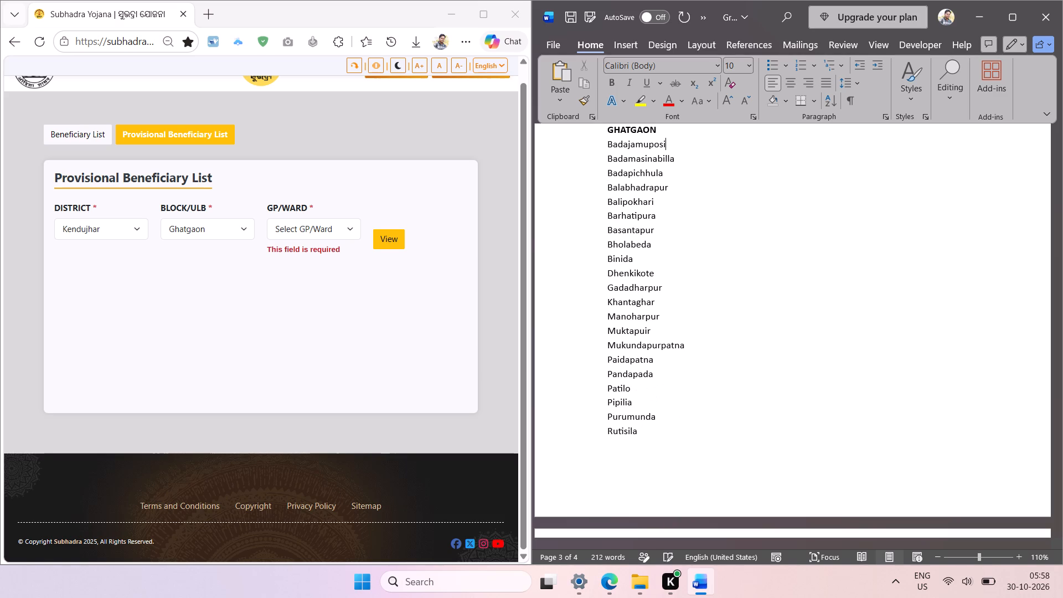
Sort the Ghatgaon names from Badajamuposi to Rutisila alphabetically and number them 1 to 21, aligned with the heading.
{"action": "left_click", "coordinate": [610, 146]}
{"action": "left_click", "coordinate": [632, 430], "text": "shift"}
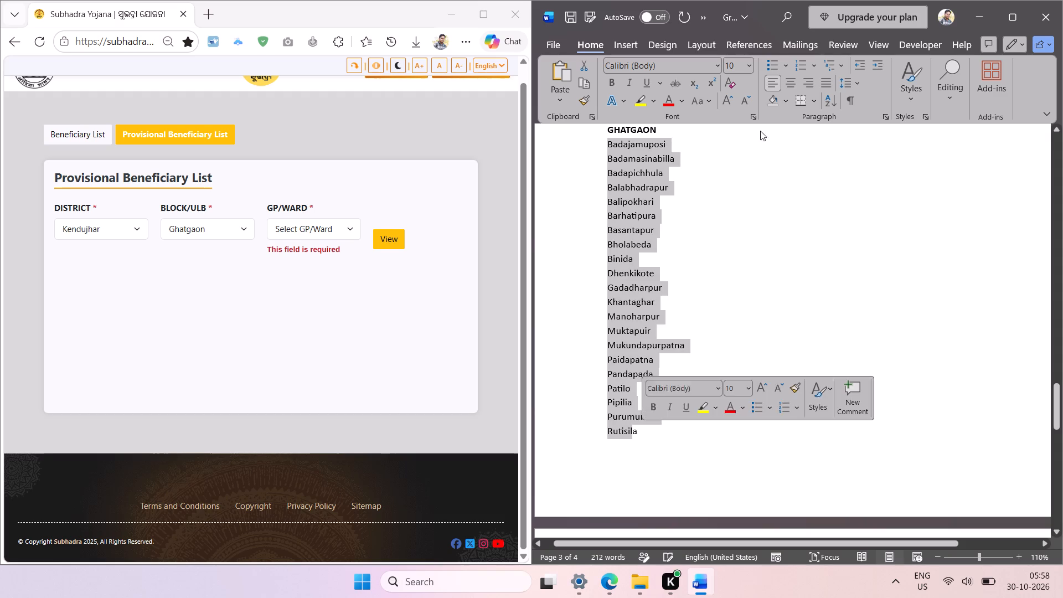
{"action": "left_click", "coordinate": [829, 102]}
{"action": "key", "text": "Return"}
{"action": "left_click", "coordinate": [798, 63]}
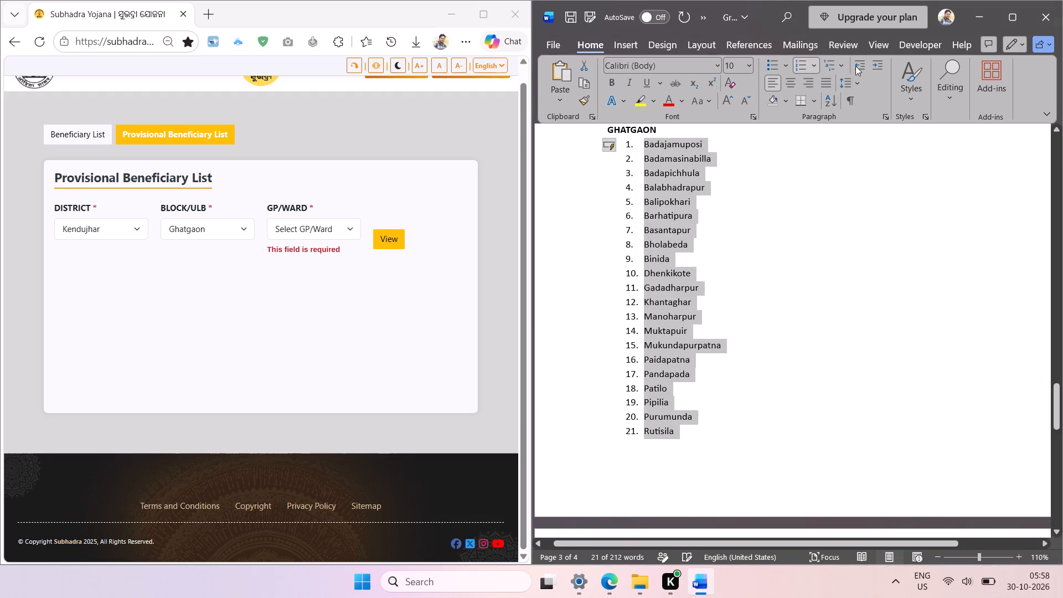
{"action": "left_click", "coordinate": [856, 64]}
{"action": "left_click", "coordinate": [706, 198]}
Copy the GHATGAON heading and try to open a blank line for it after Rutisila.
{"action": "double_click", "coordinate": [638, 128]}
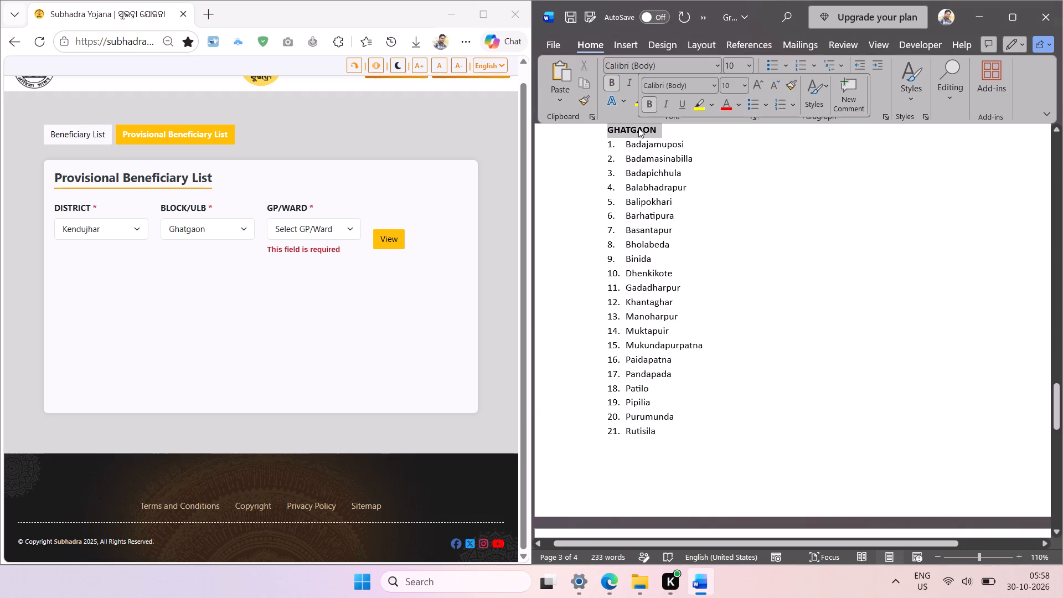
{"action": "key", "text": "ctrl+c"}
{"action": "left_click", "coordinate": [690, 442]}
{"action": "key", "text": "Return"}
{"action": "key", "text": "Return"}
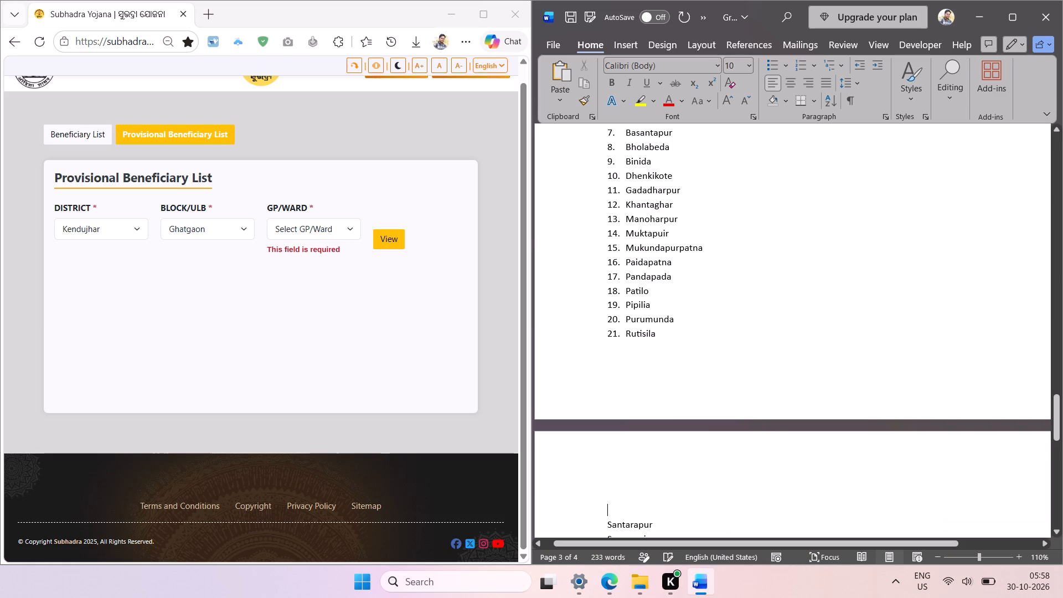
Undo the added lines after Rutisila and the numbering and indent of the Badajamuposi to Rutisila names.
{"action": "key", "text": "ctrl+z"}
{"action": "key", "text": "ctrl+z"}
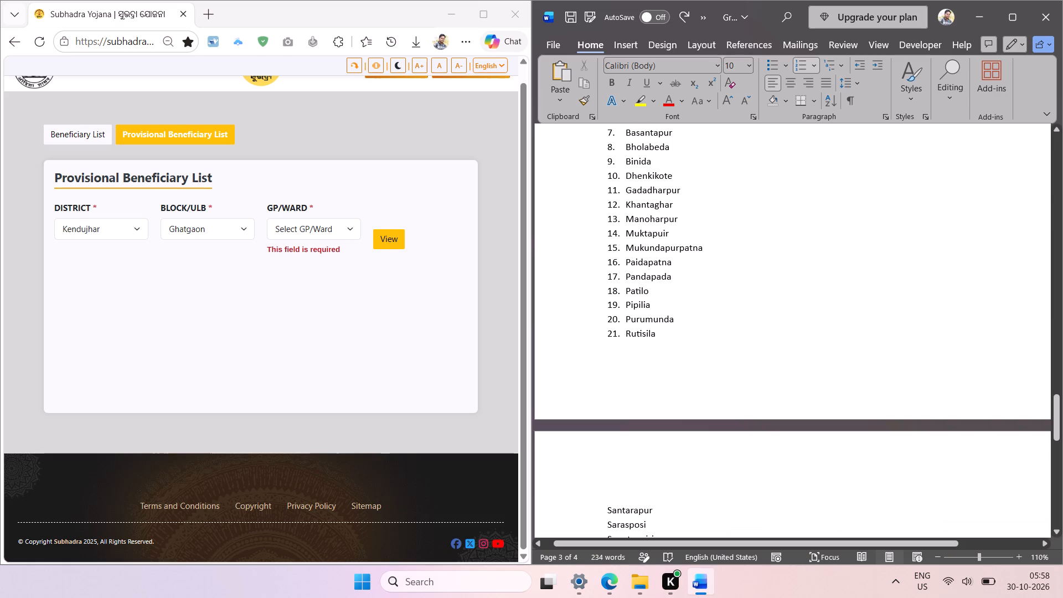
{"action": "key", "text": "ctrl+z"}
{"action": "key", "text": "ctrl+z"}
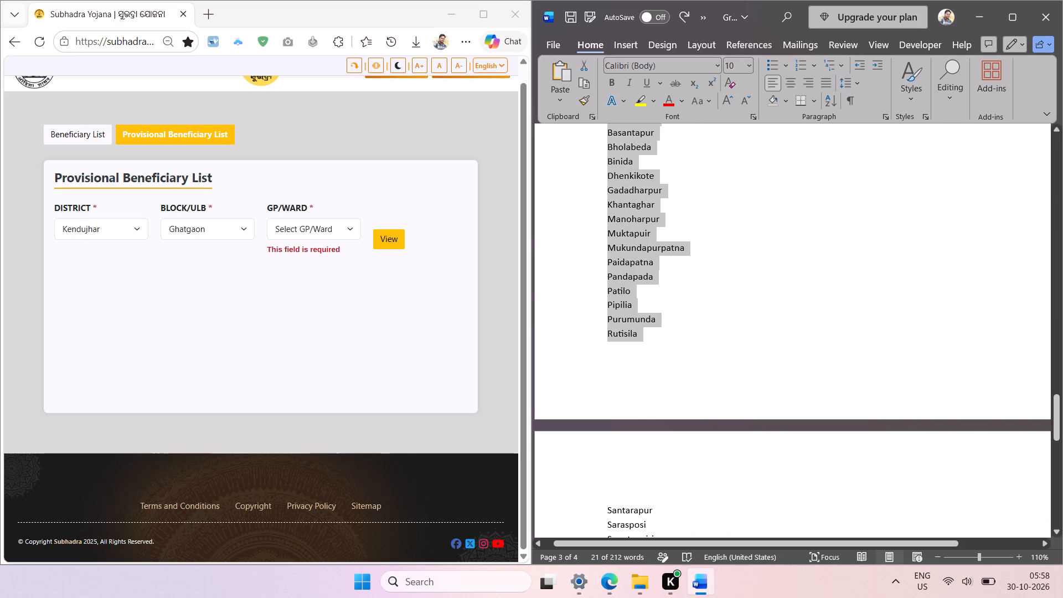
Compare the names from Santarapur to Uperdiha with the end of the website's Ghatgaon gram panchayat list.
{"action": "scroll", "coordinate": [682, 373], "scroll_direction": "down", "scroll_amount": 2}
{"action": "left_click", "coordinate": [343, 231]}
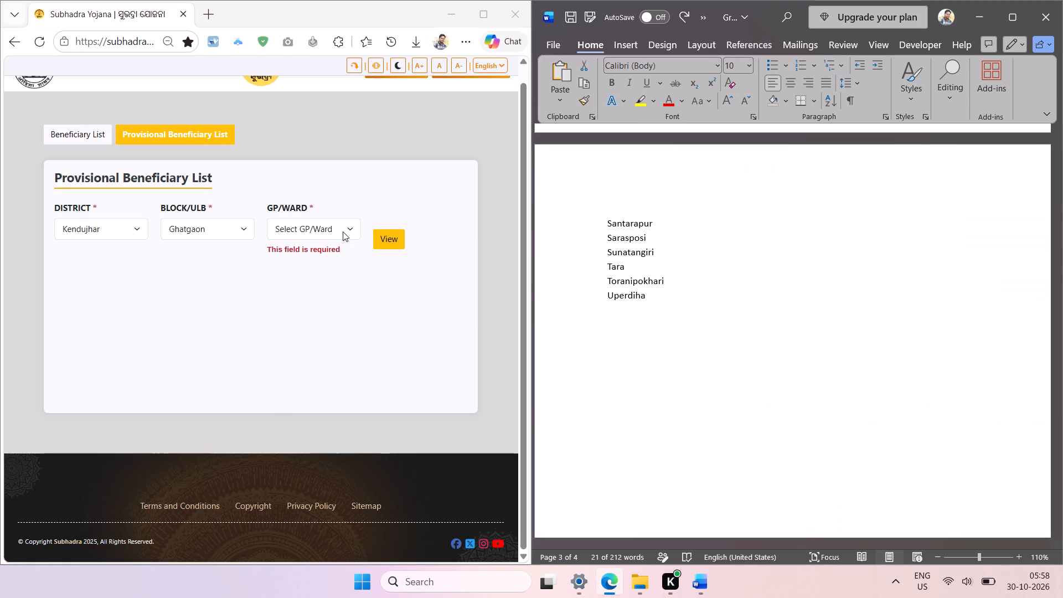
{"action": "scroll", "coordinate": [343, 231], "scroll_direction": "down", "scroll_amount": 2}
{"action": "left_click", "coordinate": [343, 228]}
{"action": "scroll", "coordinate": [342, 358], "scroll_direction": "down", "scroll_amount": 3}
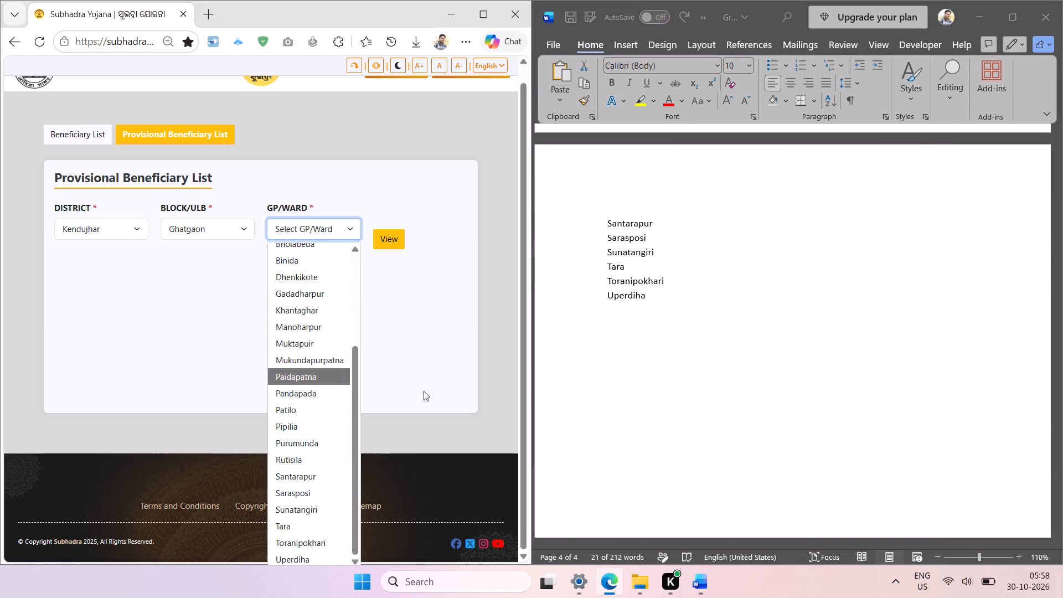
Insert a page break before the GHATGAON heading.
{"action": "left_click", "coordinate": [780, 405]}
{"action": "scroll", "coordinate": [759, 406], "scroll_direction": "up", "scroll_amount": 5}
{"action": "scroll", "coordinate": [655, 395], "scroll_direction": "down", "scroll_amount": 1}
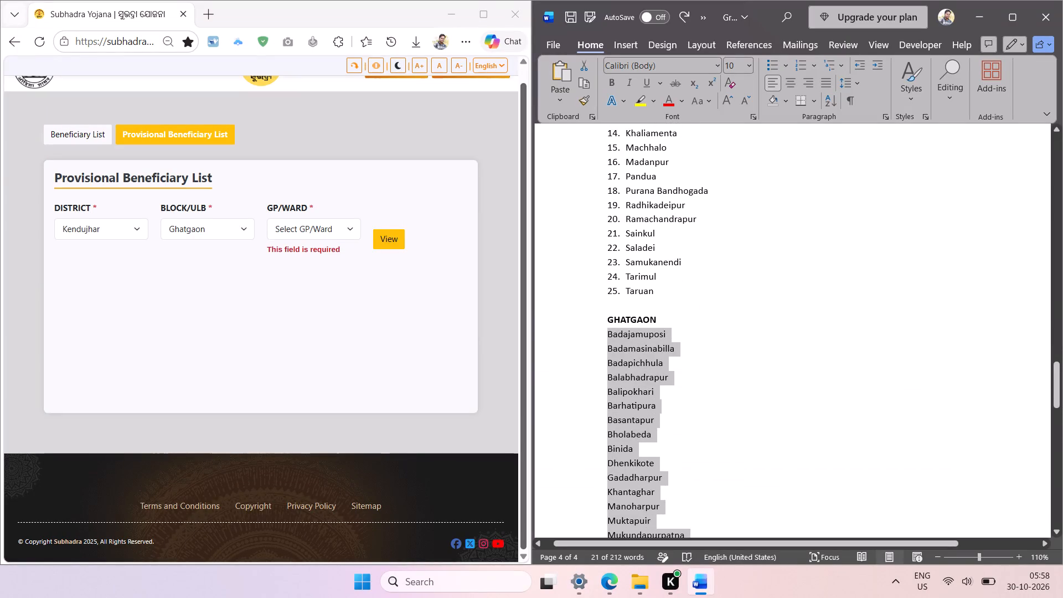
{"action": "left_click", "coordinate": [607, 319]}
{"action": "key", "text": "ctrl+Return"}
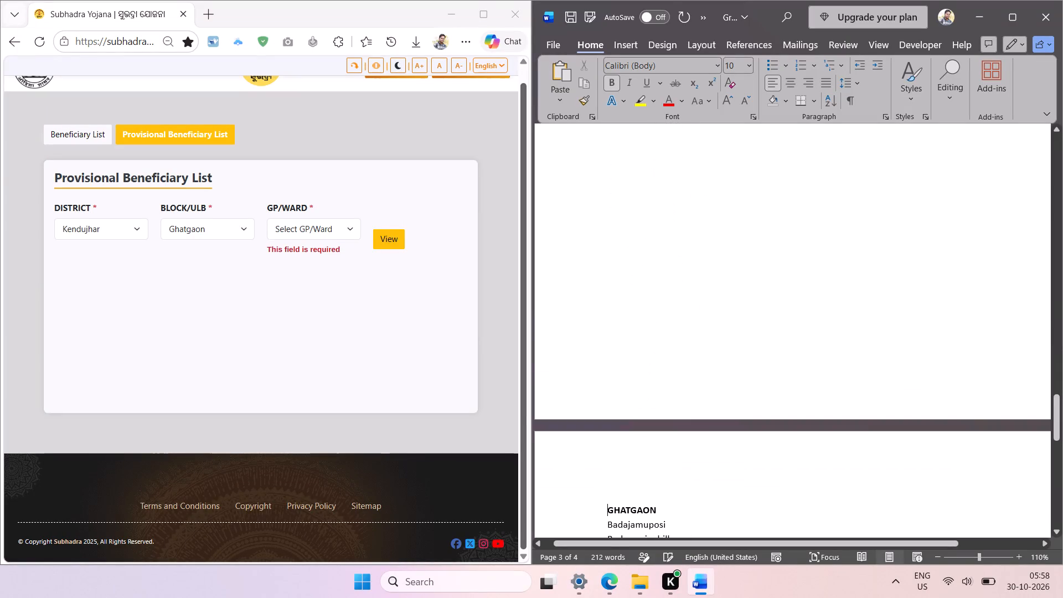
Sort all the Ghatgaon names from Badajamuposi to Uperdiha alphabetically and number them 1 to 27, aligned with the heading.
{"action": "scroll", "coordinate": [702, 190], "scroll_direction": "down", "scroll_amount": 2}
{"action": "scroll", "coordinate": [610, 153], "scroll_direction": "up", "scroll_amount": 1}
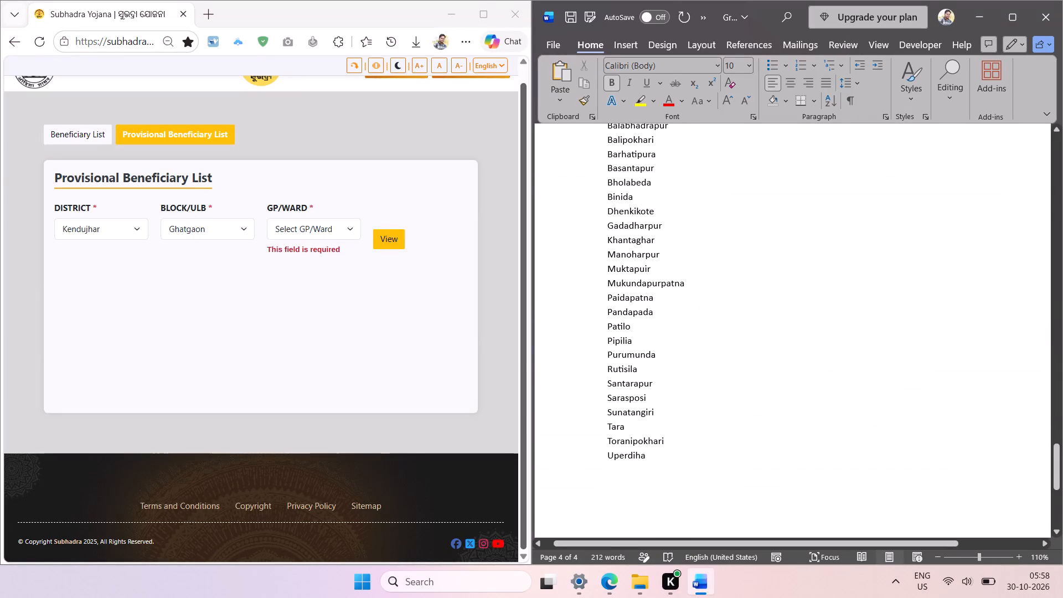
{"action": "scroll", "coordinate": [610, 160], "scroll_direction": "up", "scroll_amount": 1}
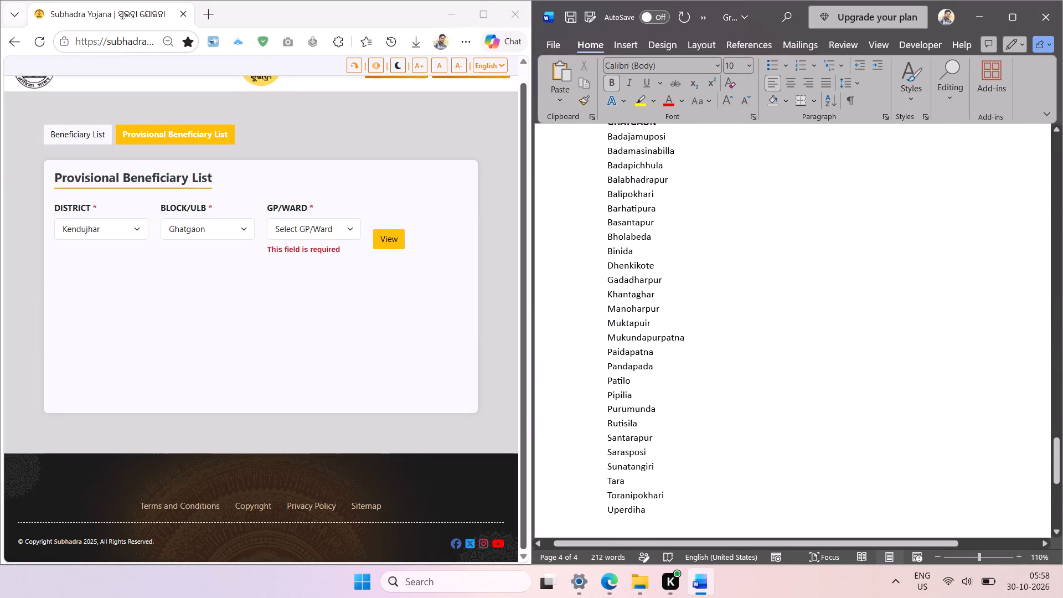
{"action": "scroll", "coordinate": [609, 154], "scroll_direction": "up", "scroll_amount": 1}
{"action": "left_click", "coordinate": [608, 151]}
{"action": "scroll", "coordinate": [690, 312], "scroll_direction": "down", "scroll_amount": 1}
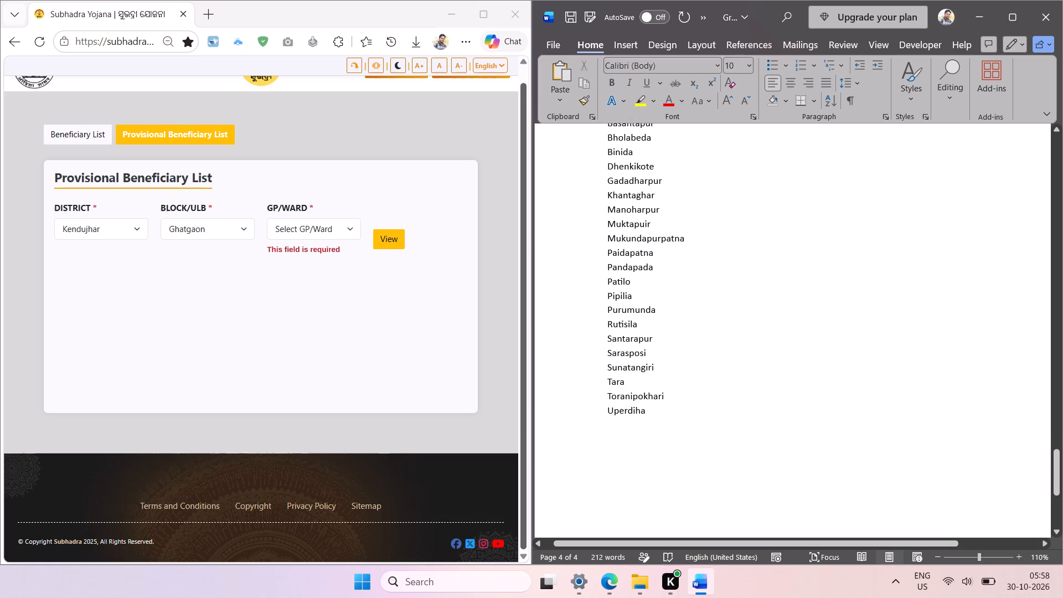
{"action": "left_click", "coordinate": [646, 414], "text": "shift"}
{"action": "left_click", "coordinate": [828, 103]}
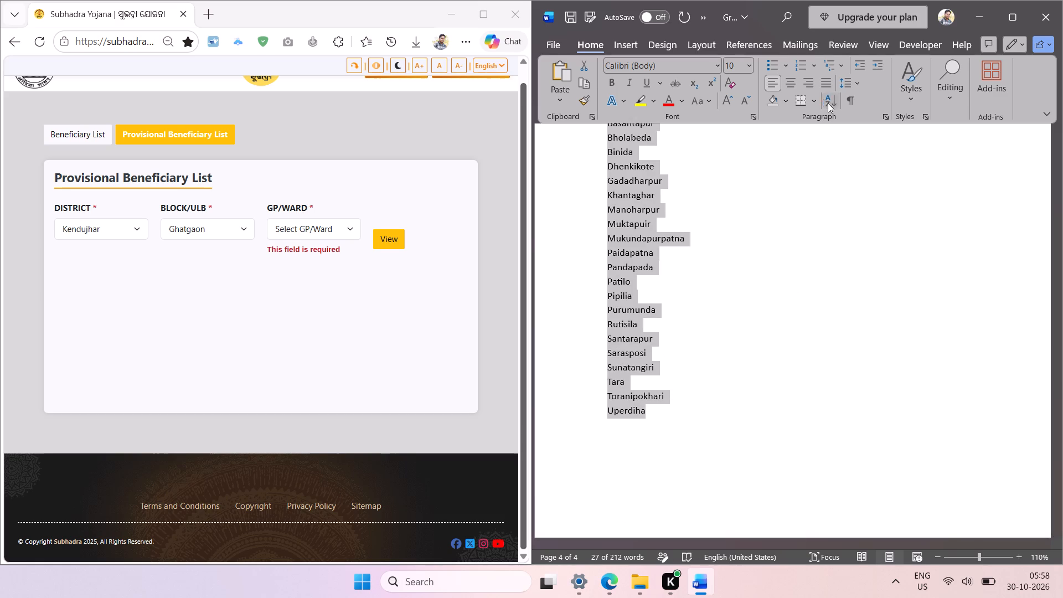
{"action": "key", "text": "Return"}
{"action": "left_click", "coordinate": [799, 66]}
{"action": "left_click", "coordinate": [854, 69]}
{"action": "left_click", "coordinate": [778, 288]}
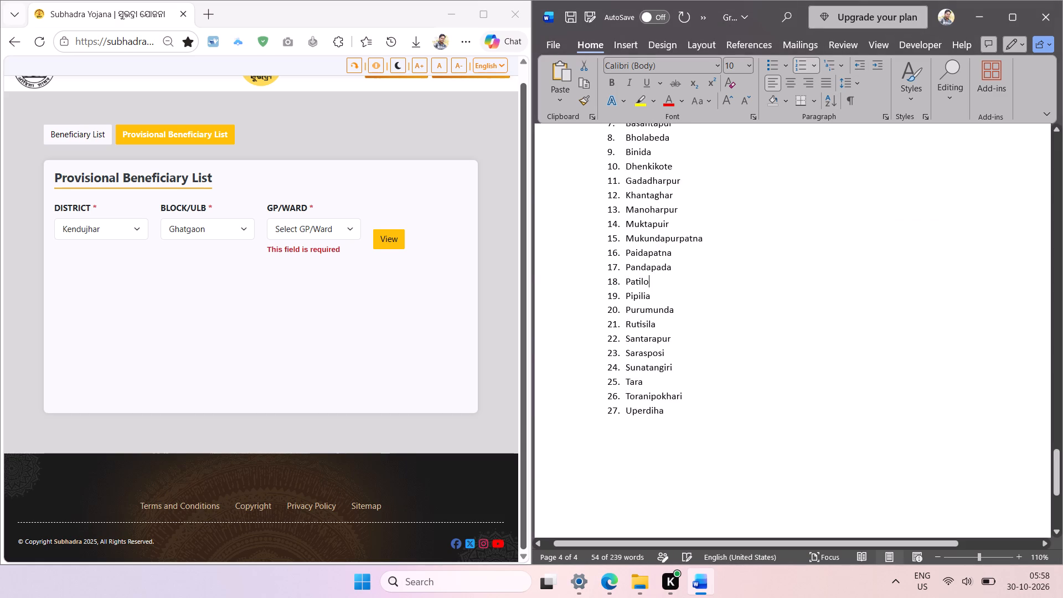
Place a copy of the GHATGAON heading below Uperdiha, leaving one blank line after the numbered list.
{"action": "scroll", "coordinate": [752, 305], "scroll_direction": "up", "scroll_amount": 2}
{"action": "double_click", "coordinate": [638, 353]}
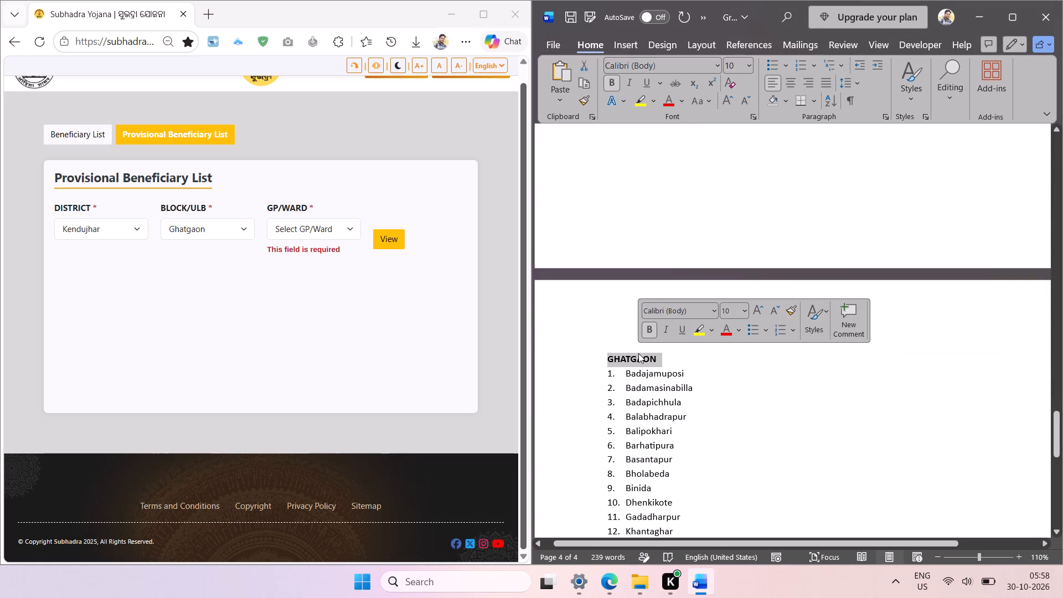
{"action": "key", "text": "ctrl+c"}
{"action": "scroll", "coordinate": [727, 385], "scroll_direction": "down", "scroll_amount": 3}
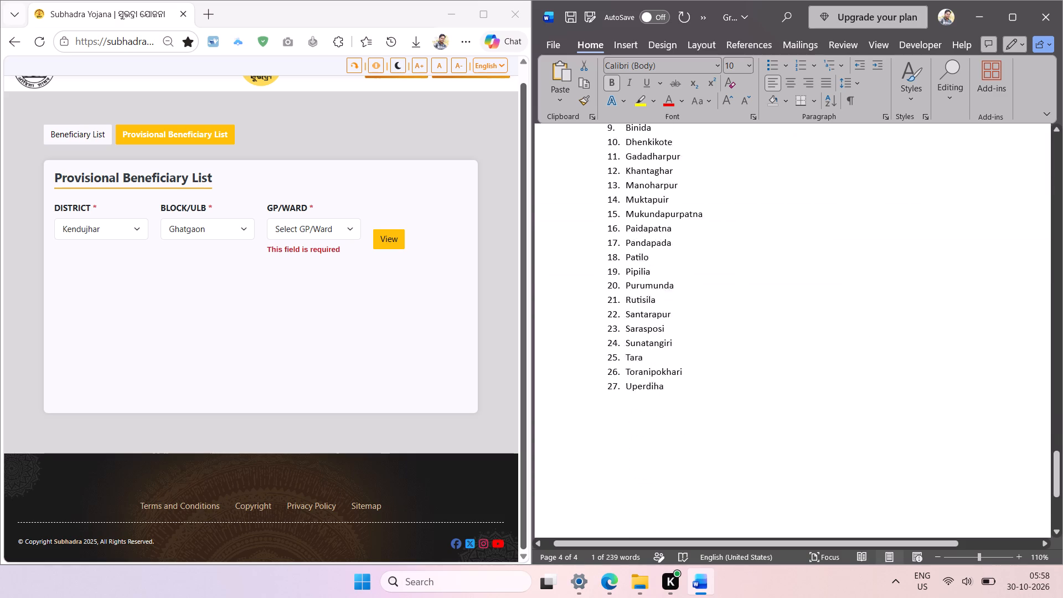
{"action": "scroll", "coordinate": [677, 410], "scroll_direction": "down", "scroll_amount": 2}
{"action": "left_click", "coordinate": [674, 315]}
{"action": "key", "text": "Return"}
{"action": "key", "text": "Return"}
{"action": "key", "text": "Return"}
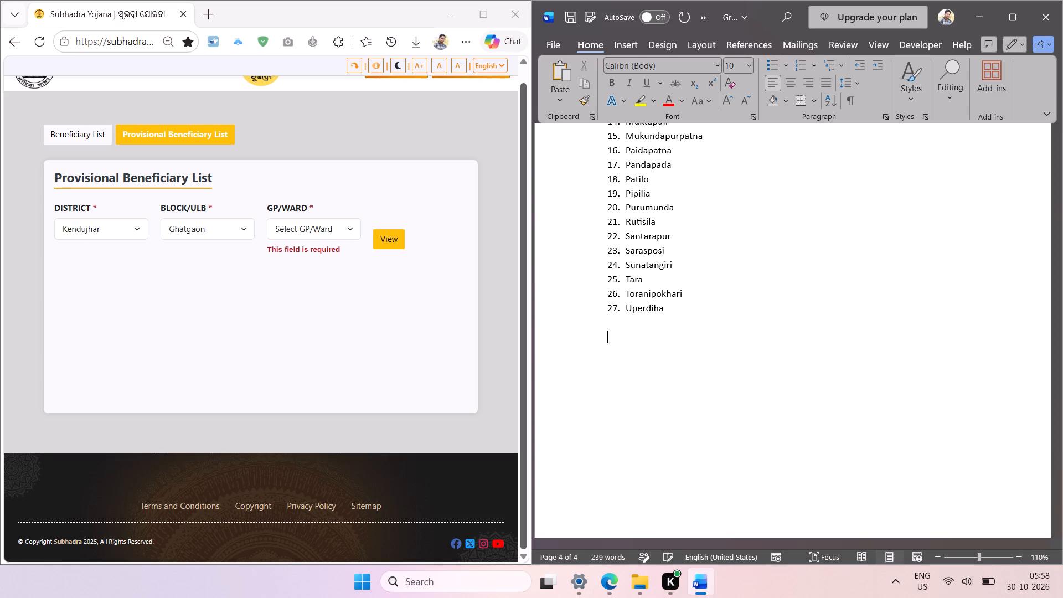
{"action": "key", "text": "ctrl+v"}
{"action": "scroll", "coordinate": [593, 315], "scroll_direction": "down", "scroll_amount": 1}
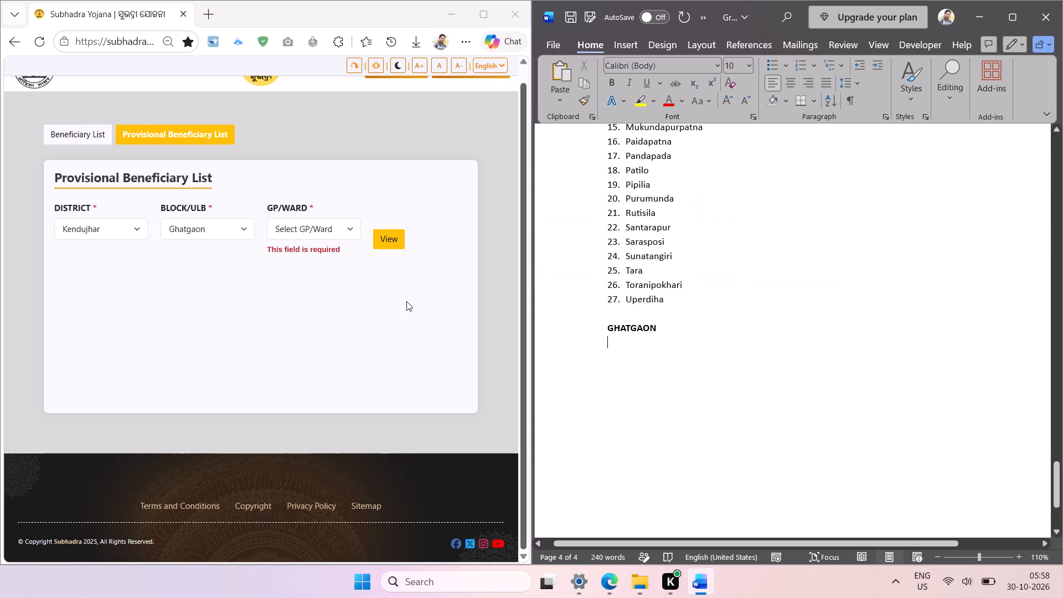
{"action": "scroll", "coordinate": [406, 301], "scroll_direction": "down", "scroll_amount": 1}
Choose the Harichadanpur block for Kendujhar district on the Subhadra Yojana website.
{"action": "left_click", "coordinate": [247, 228]}
{"action": "left_click", "coordinate": [241, 237]}
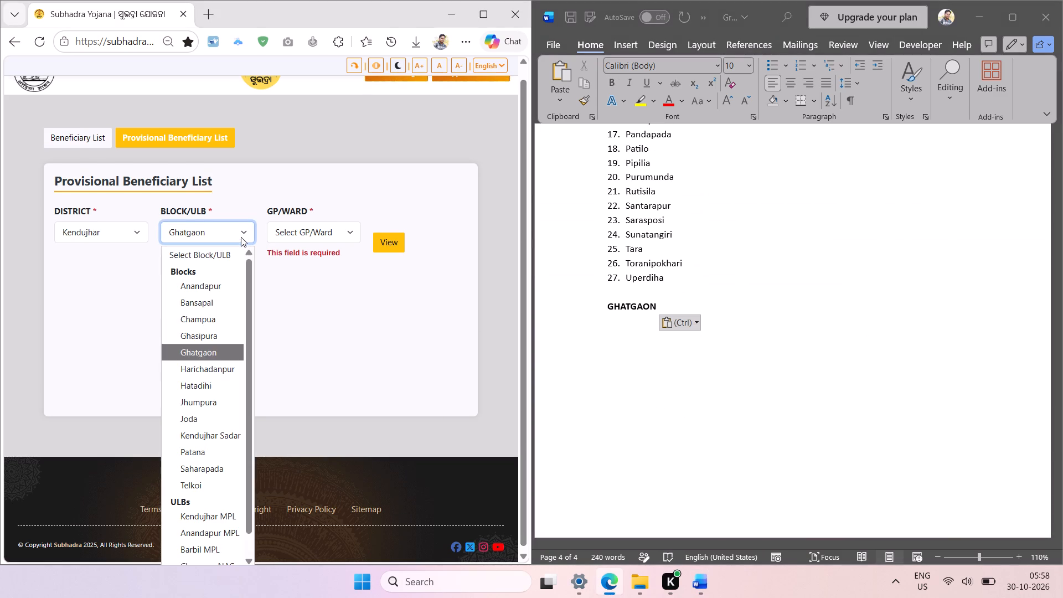
{"action": "left_click", "coordinate": [225, 368]}
{"action": "left_click", "coordinate": [270, 323]}
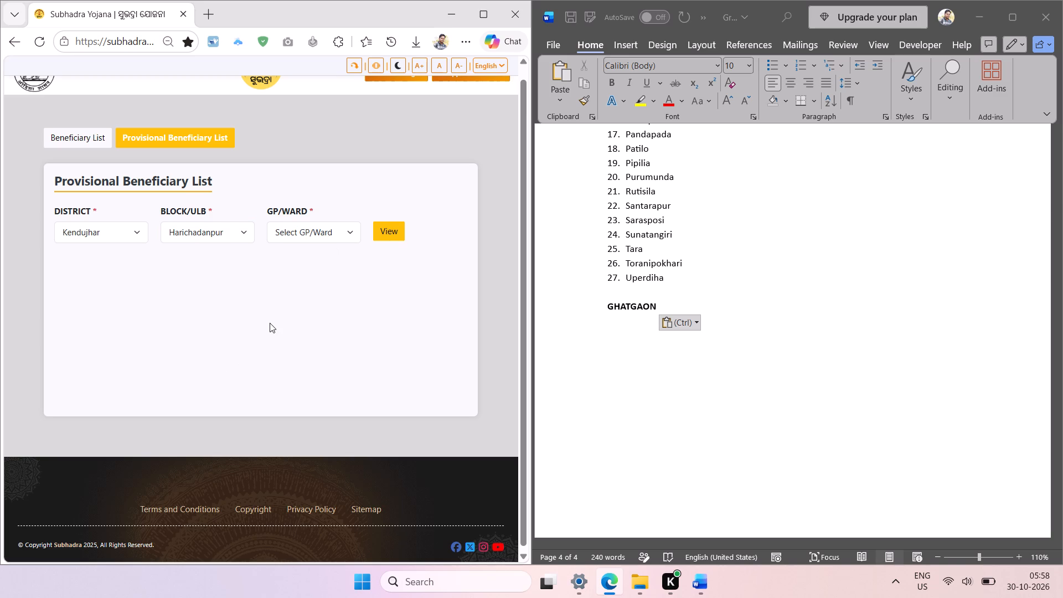
Replace the copied GHATGAON heading below Uperdiha with the website's block name in capitals, HARICHADANPUR, and start a new line beneath it.
{"action": "key", "text": "shift+super+t"}
{"action": "left_click_drag", "start_coordinate": [163, 221], "coordinate": [212, 252]}
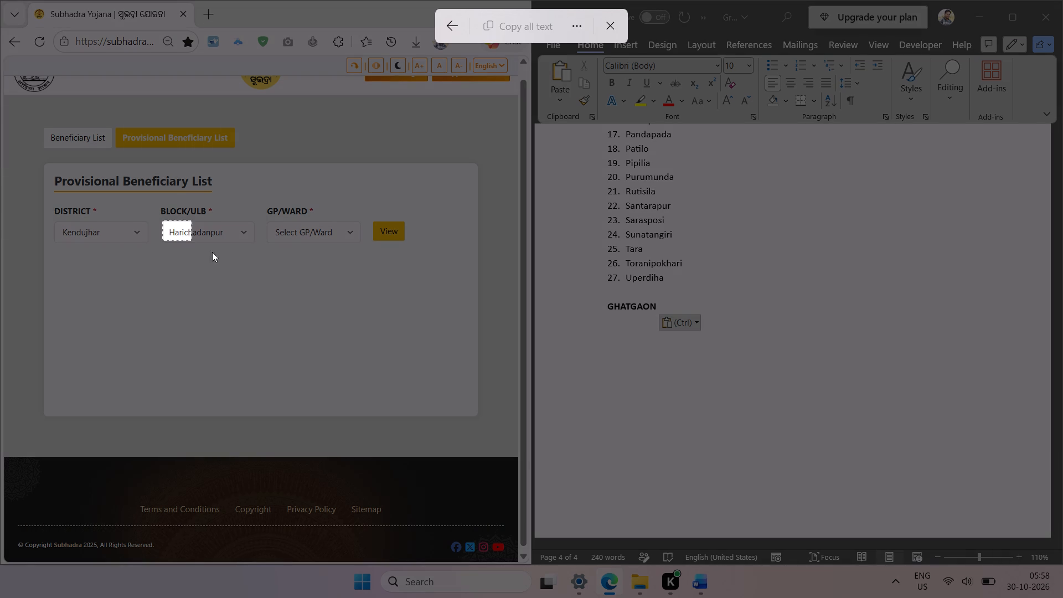
{"action": "left_click_drag", "start_coordinate": [212, 252], "coordinate": [229, 272]}
{"action": "left_click", "coordinate": [512, 28]}
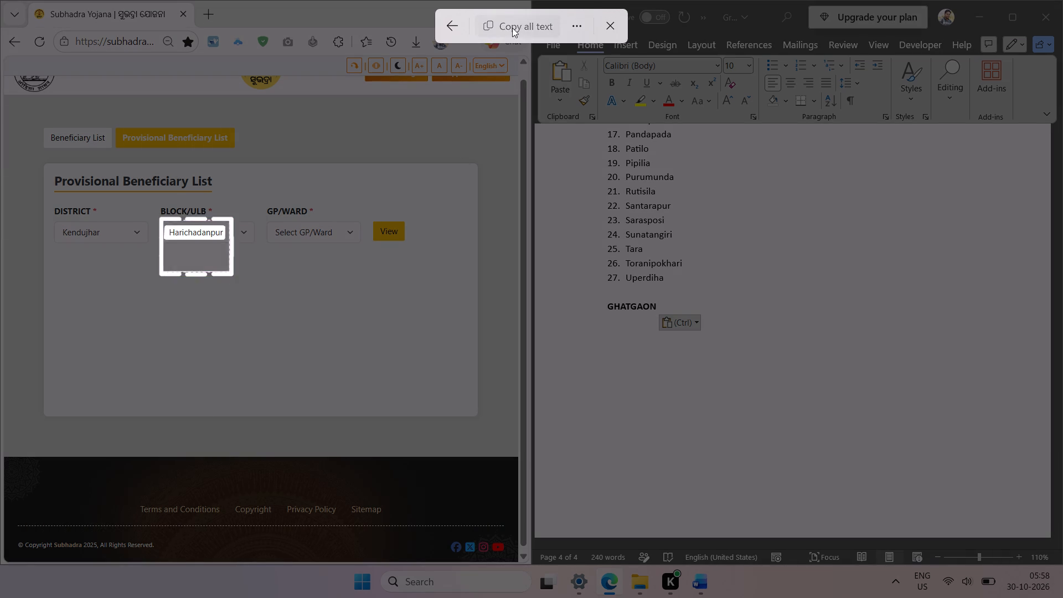
{"action": "left_click", "coordinate": [644, 293]}
{"action": "double_click", "coordinate": [637, 305]}
{"action": "key", "text": "ctrl+v"}
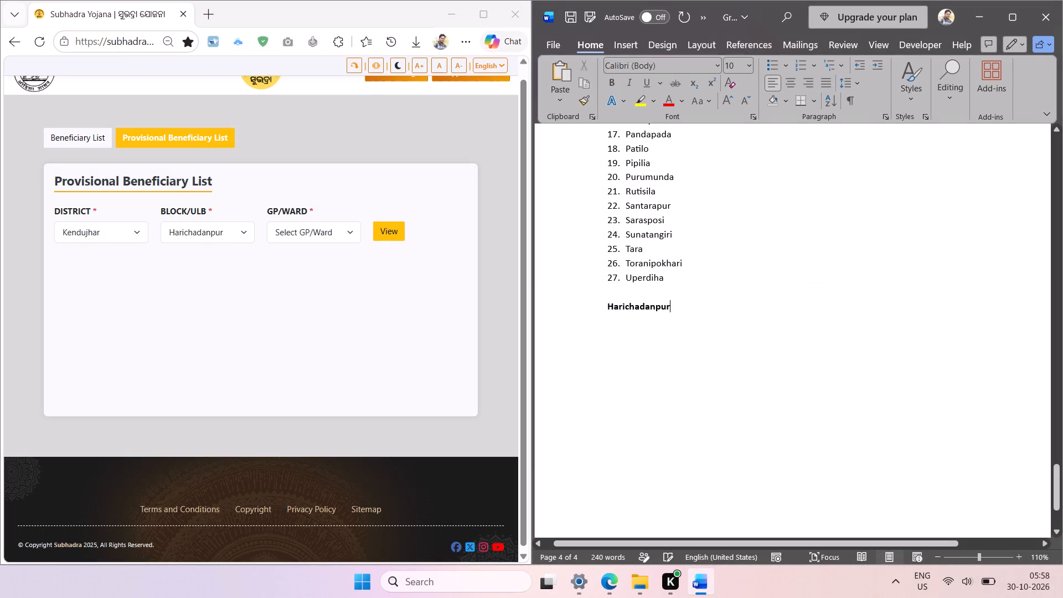
{"action": "key", "text": "shift+F3"}
{"action": "key", "text": "Return"}
Capture the Harichadanpur GP/Ward names from Badapalaspal to Pithagola as text on the website and paste them below the HARICHADANPUR heading.
{"action": "left_click", "coordinate": [357, 230]}
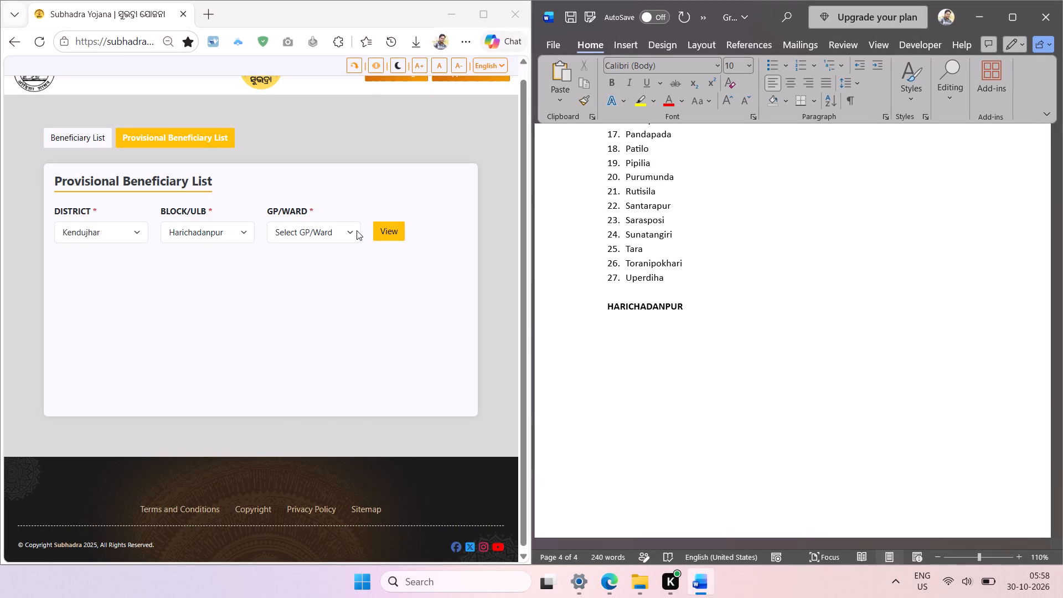
{"action": "key", "text": "shift+super+t"}
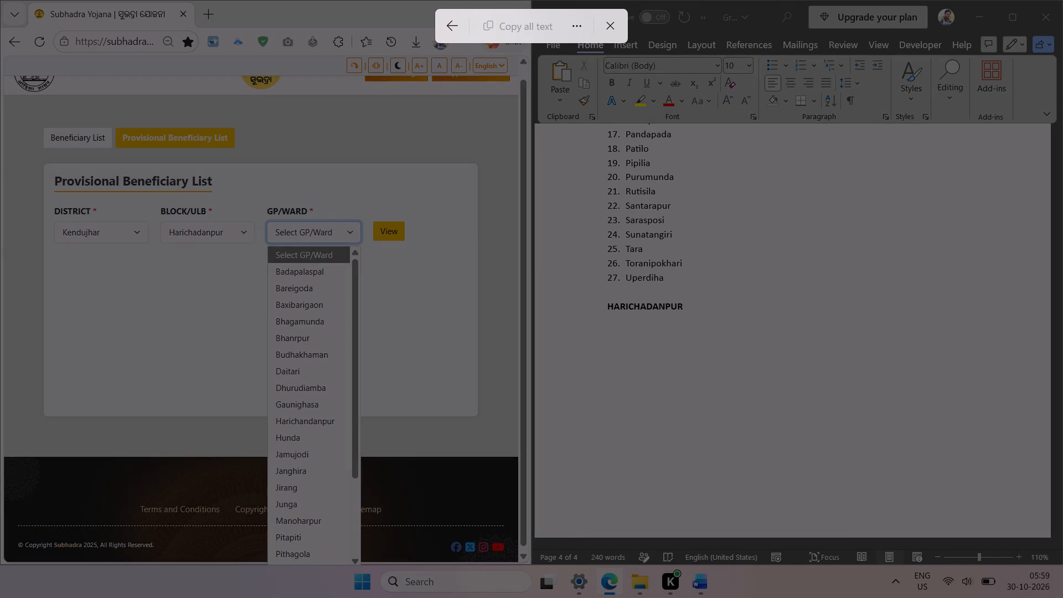
{"action": "left_click_drag", "start_coordinate": [270, 262], "coordinate": [355, 559]}
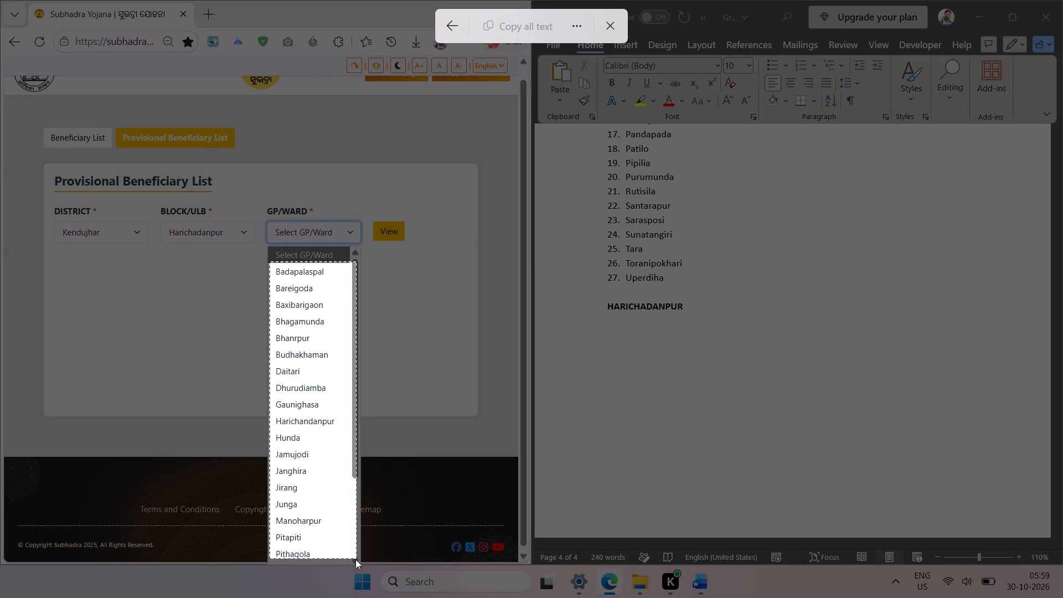
{"action": "left_click_drag", "start_coordinate": [355, 559], "coordinate": [350, 565]}
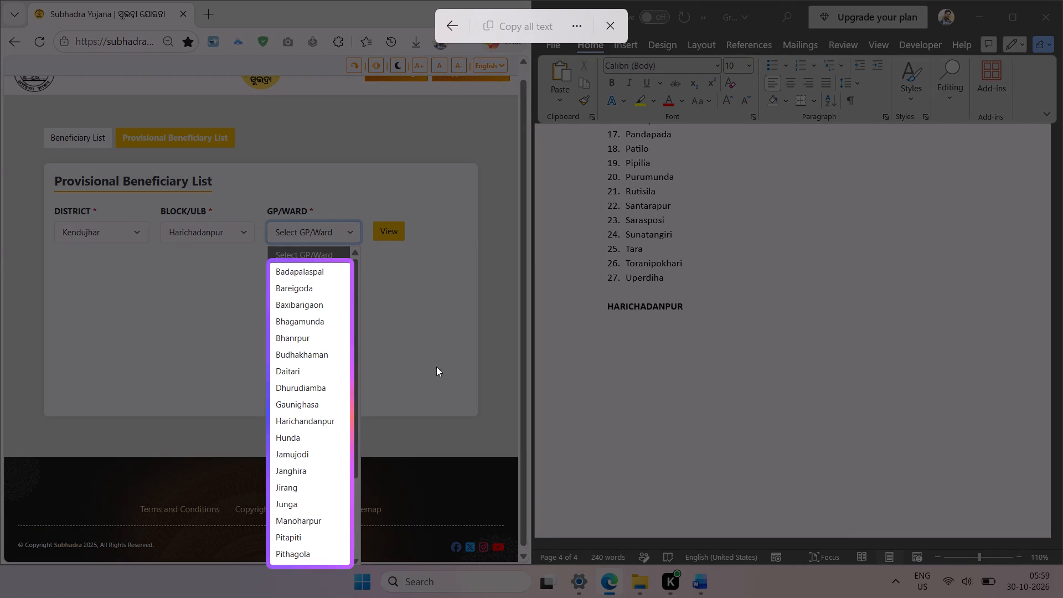
{"action": "left_click", "coordinate": [523, 23]}
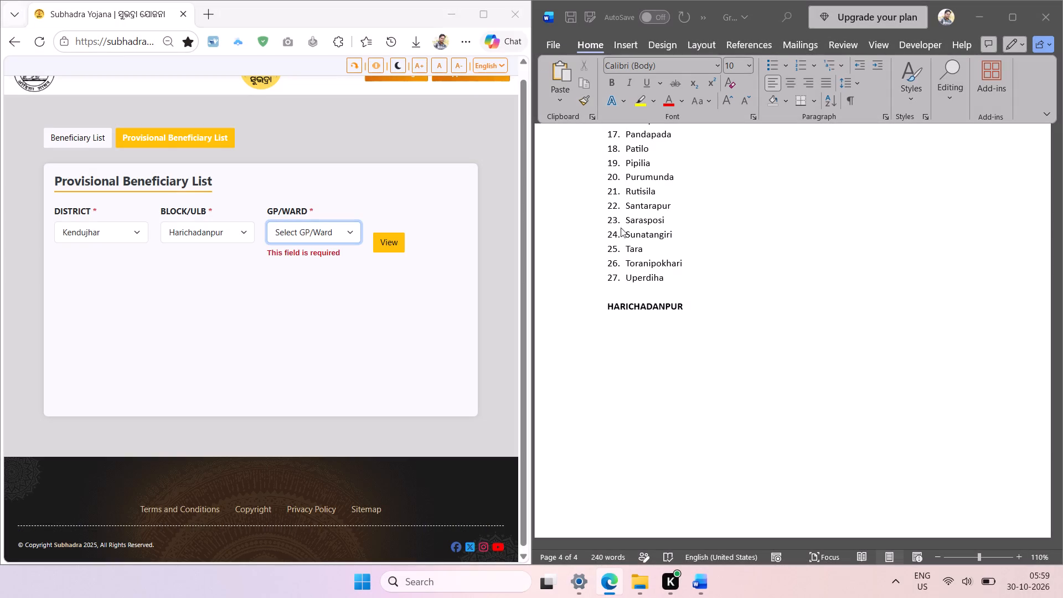
{"action": "left_click", "coordinate": [632, 313]}
{"action": "key", "text": "ctrl+v"}
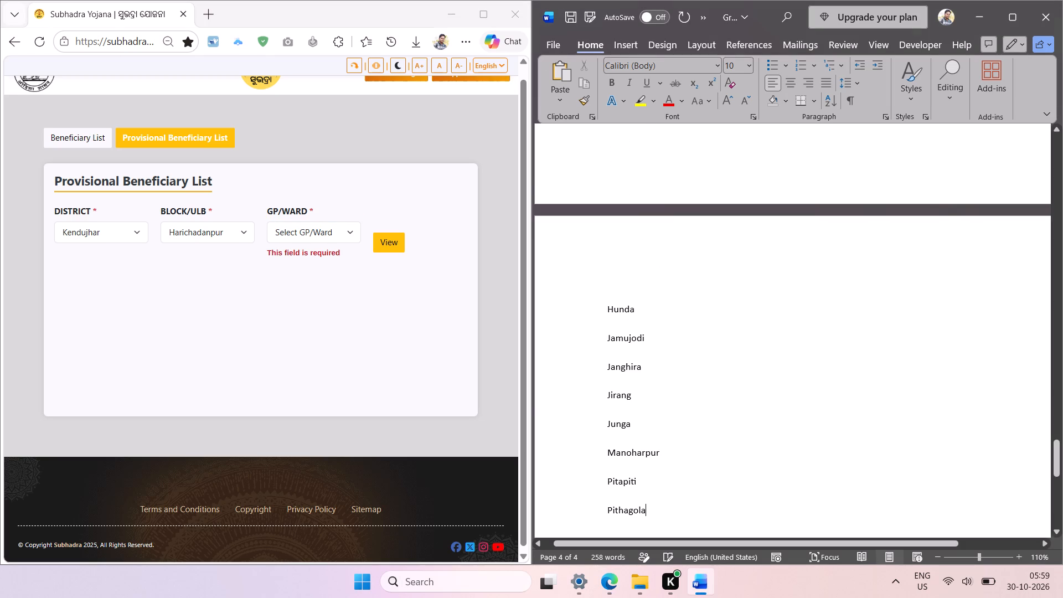
Capture the remaining GP/Ward names from Pithagola to Thakurapada as text on the website and paste them below the existing names.
{"action": "left_click", "coordinate": [656, 505]}
{"action": "key", "text": "Return"}
{"action": "key", "text": "Return"}
{"action": "scroll", "coordinate": [663, 425], "scroll_direction": "down", "scroll_amount": 1}
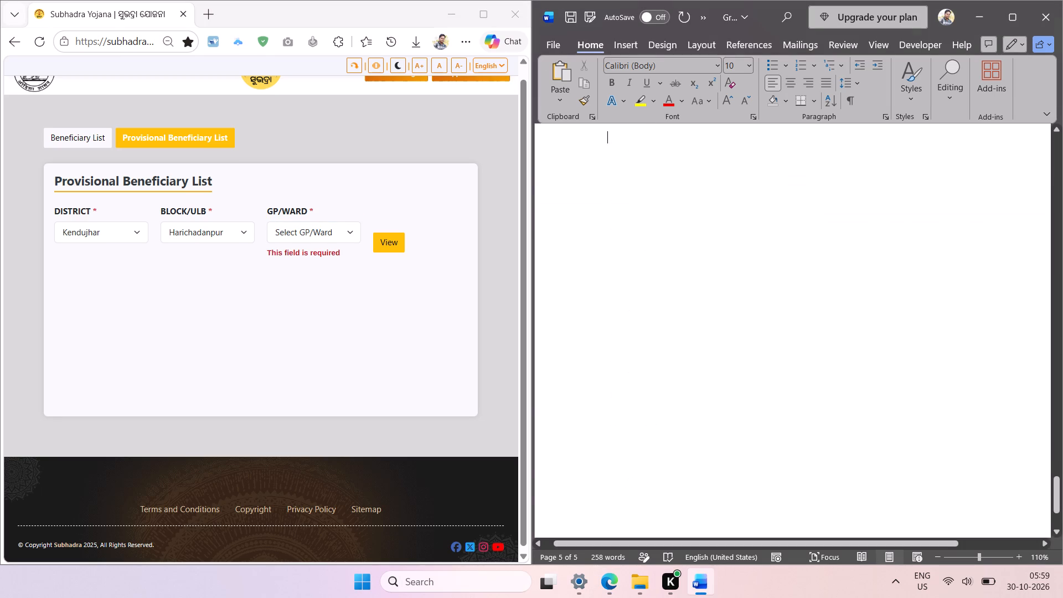
{"action": "scroll", "coordinate": [670, 422], "scroll_direction": "down", "scroll_amount": 1}
{"action": "left_click", "coordinate": [331, 241]}
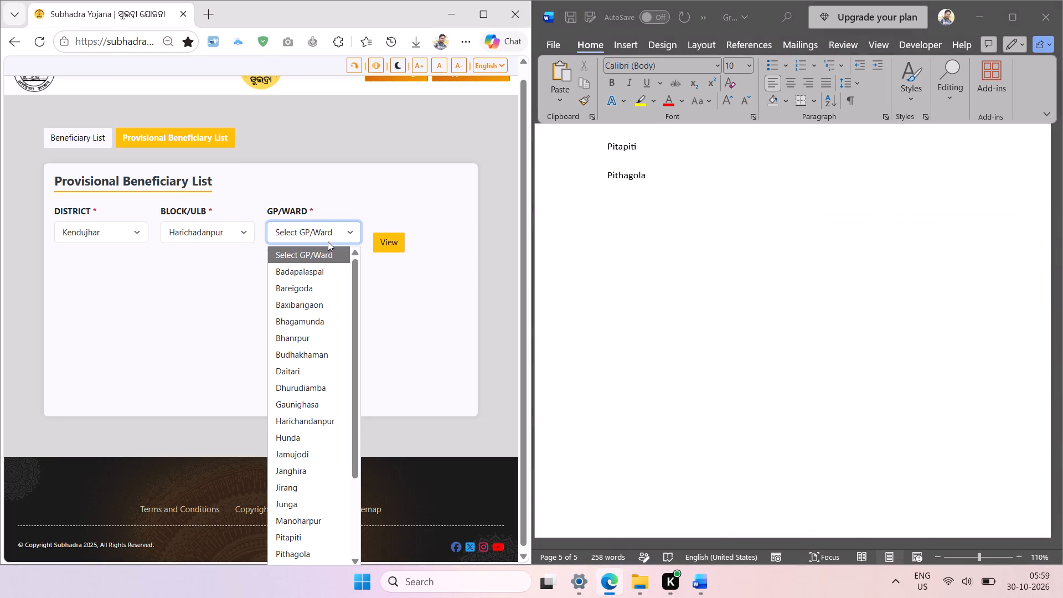
{"action": "left_click_drag", "start_coordinate": [356, 265], "coordinate": [365, 364]}
{"action": "key", "text": "shift+super+t"}
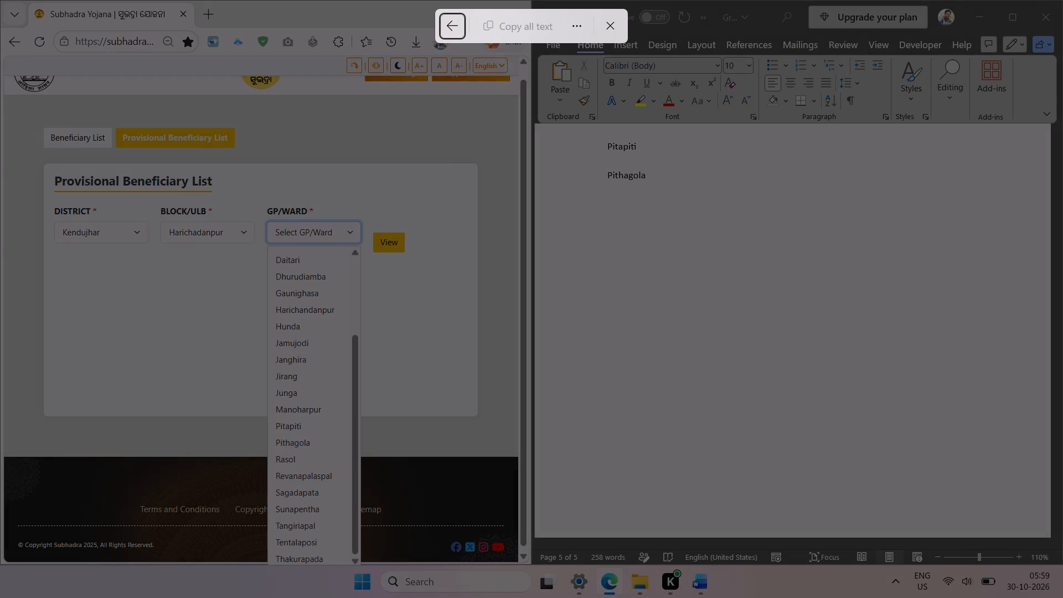
{"action": "left_click_drag", "start_coordinate": [271, 434], "coordinate": [342, 579]}
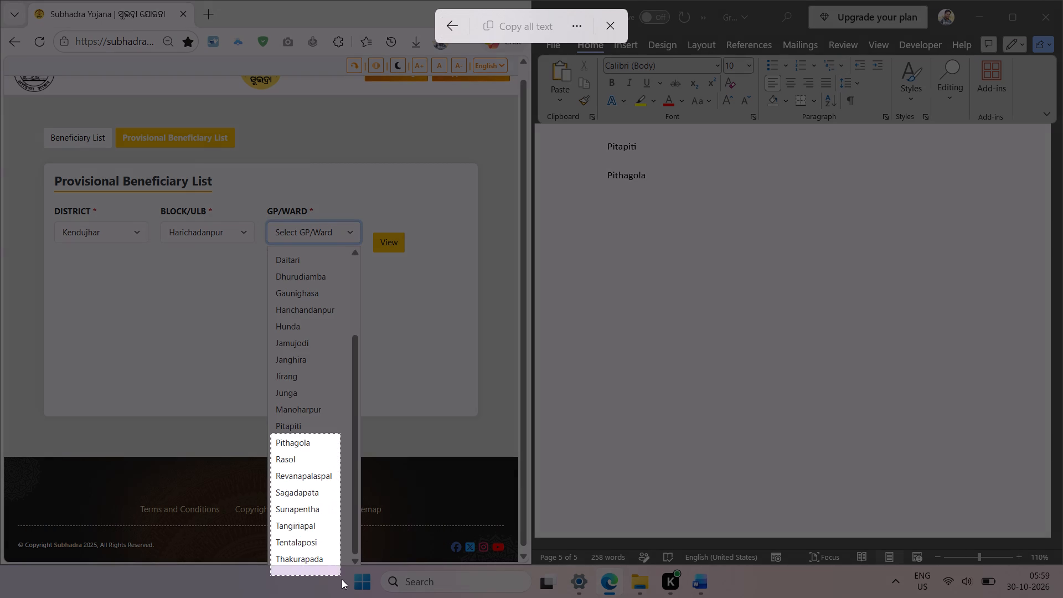
{"action": "left_click_drag", "start_coordinate": [342, 579], "coordinate": [343, 582]}
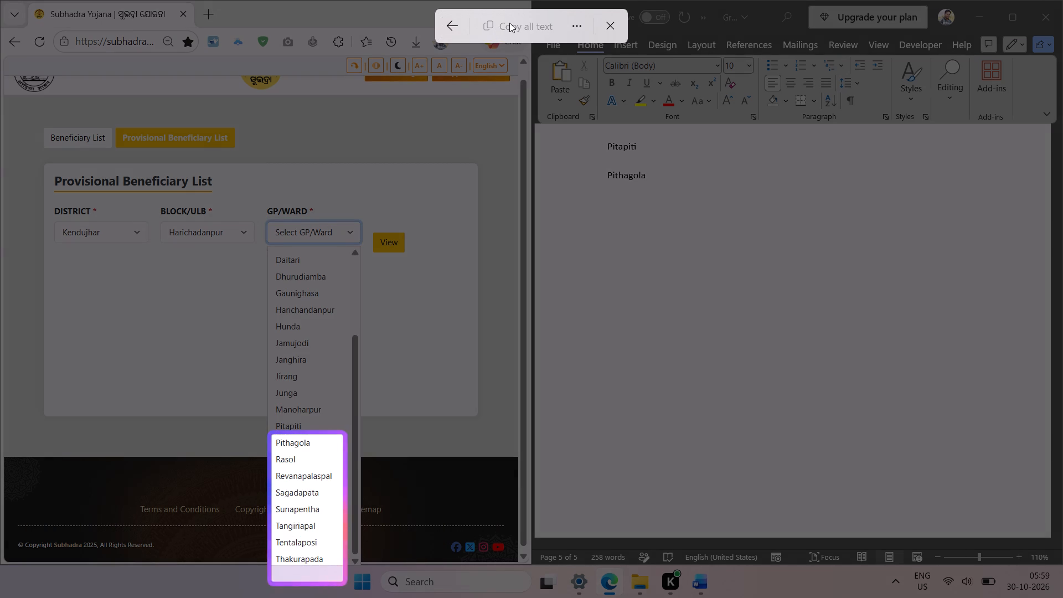
{"action": "left_click", "coordinate": [509, 23]}
{"action": "left_click", "coordinate": [606, 195]}
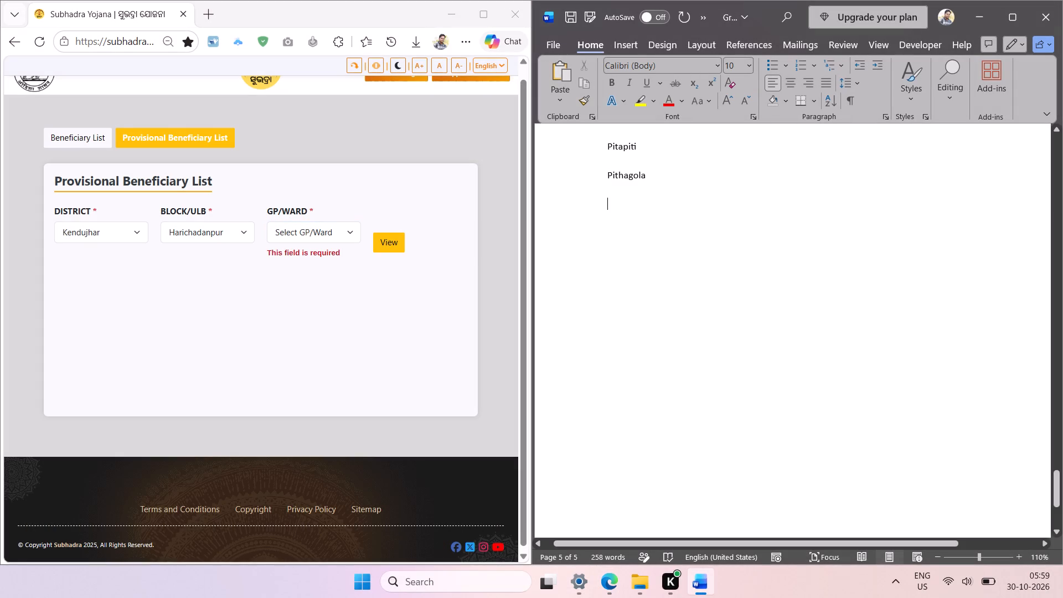
{"action": "key", "text": "ctrl+v"}
Delete the first of the two Pithagola entries in the Harichadanpur list.
{"action": "double_click", "coordinate": [624, 183]}
{"action": "double_click", "coordinate": [626, 171]}
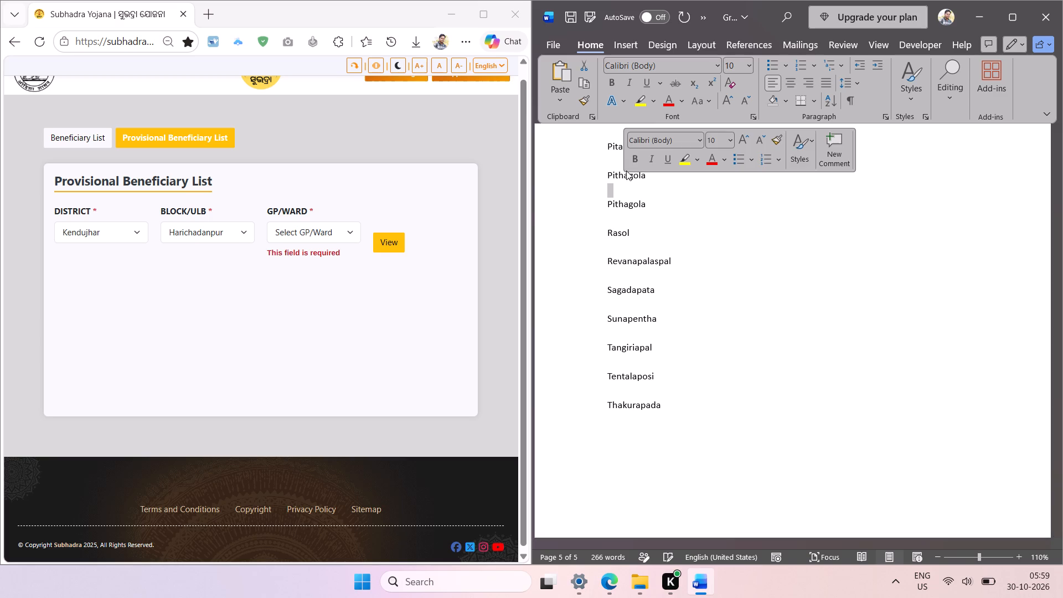
{"action": "double_click", "coordinate": [621, 178]}
{"action": "key", "text": "BackSpace"}
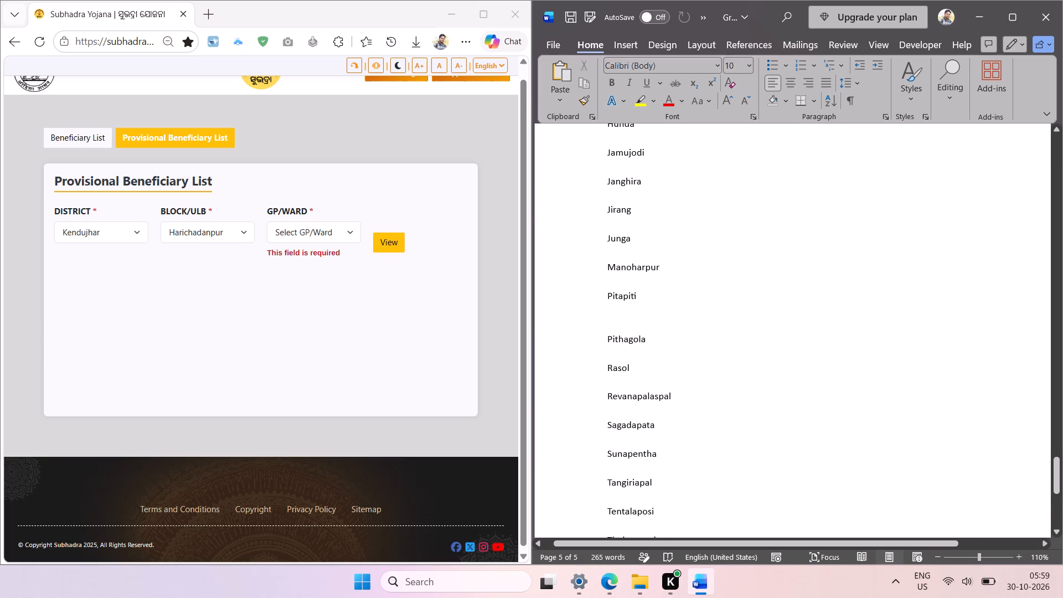
Remove the blank lines between the names from Thakurapada back up to Pitapiti.
{"action": "left_click", "coordinate": [638, 501]}
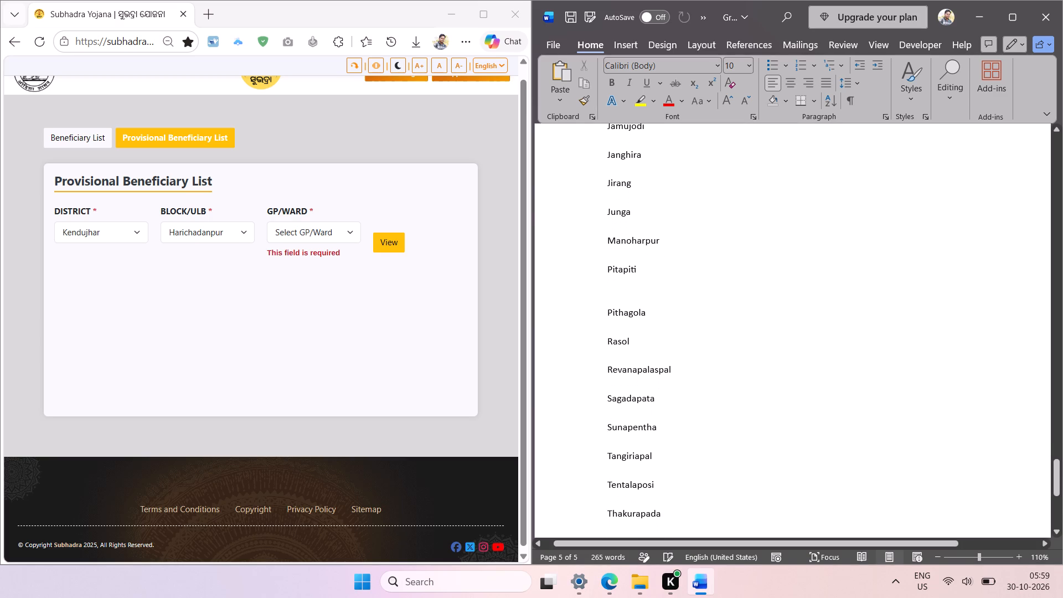
{"action": "left_click", "coordinate": [641, 503]}
{"action": "left_click", "coordinate": [655, 498]}
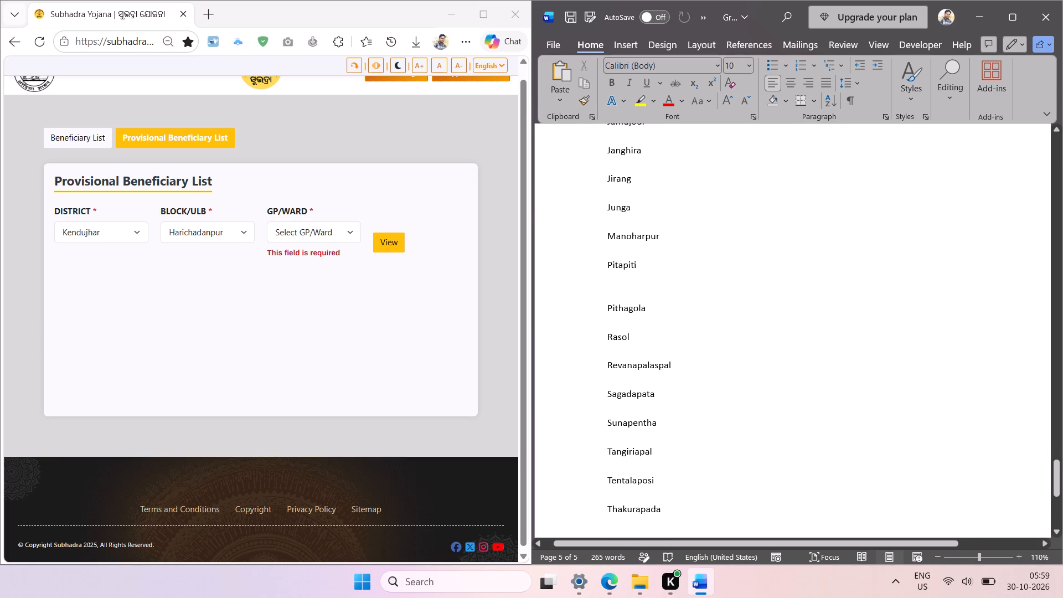
{"action": "key", "text": "BackSpace"}
{"action": "key", "text": "Up"}
{"action": "key", "text": "BackSpace"}
{"action": "key", "text": "Up"}
{"action": "key", "text": "BackSpace"}
{"action": "key", "text": "Up"}
{"action": "key", "text": "BackSpace"}
{"action": "key", "text": "Up"}
{"action": "key", "text": "BackSpace"}
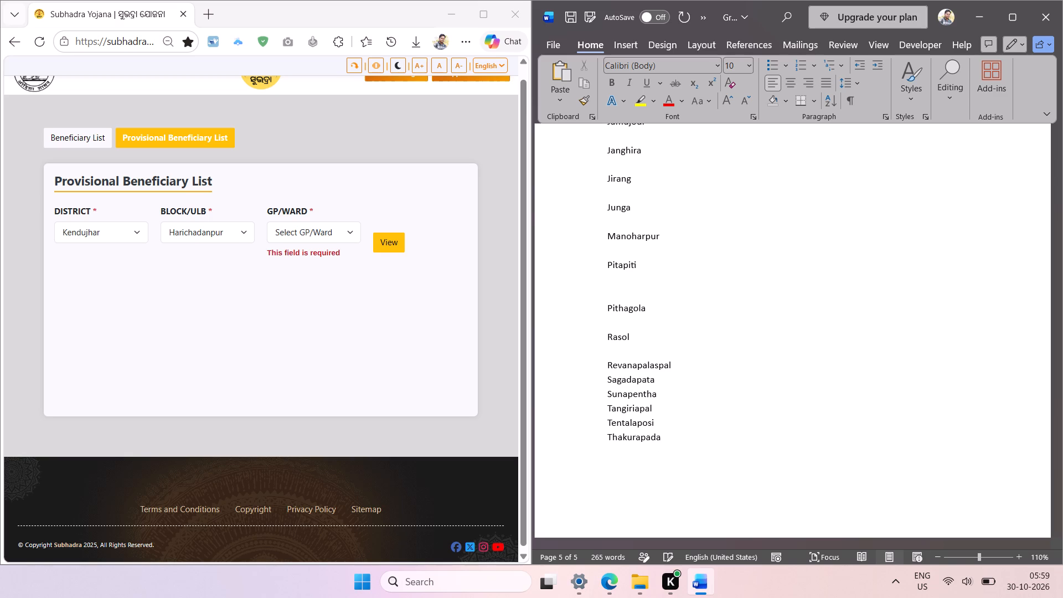
{"action": "key", "text": "Up"}
{"action": "key", "text": "BackSpace"}
{"action": "key", "text": "Up"}
{"action": "key", "text": "BackSpace"}
{"action": "key", "text": "Up"}
{"action": "key", "text": "BackSpace"}
{"action": "key", "text": "BackSpace"}
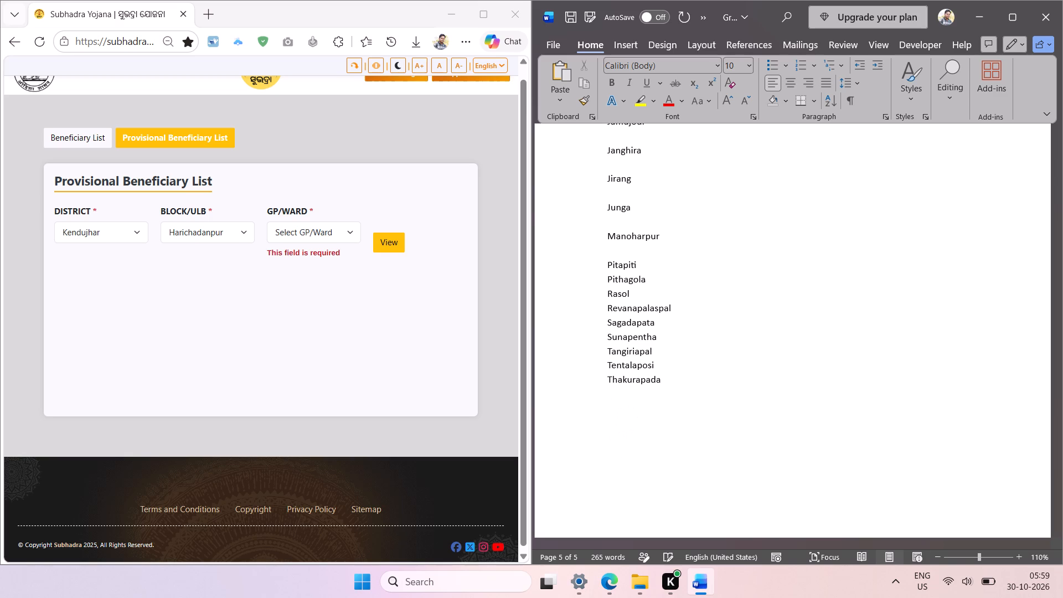
Remove the blank lines between the names from Pitapiti back up to Jamujodi.
{"action": "key", "text": "Up"}
{"action": "key", "text": "BackSpace"}
{"action": "key", "text": "Up"}
{"action": "key", "text": "BackSpace"}
{"action": "key", "text": "Up"}
{"action": "key", "text": "BackSpace"}
{"action": "key", "text": "Up"}
{"action": "key", "text": "BackSpace"}
{"action": "key", "text": "Up"}
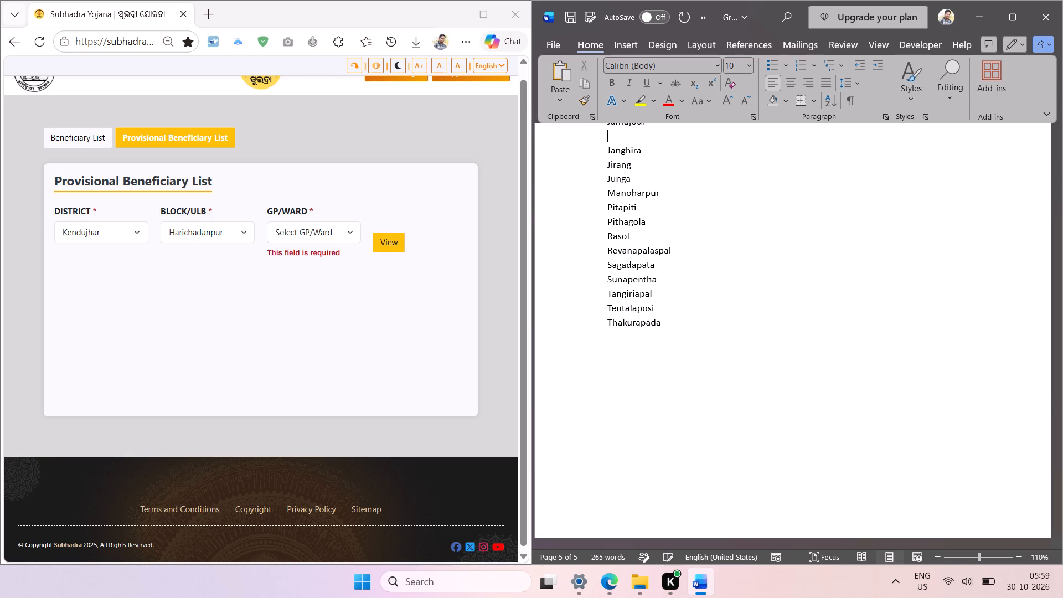
{"action": "key", "text": "BackSpace"}
Remove the blank lines between the names from Jamujodi back up to Budhakhaman.
{"action": "scroll", "coordinate": [780, 466], "scroll_direction": "up", "scroll_amount": 3}
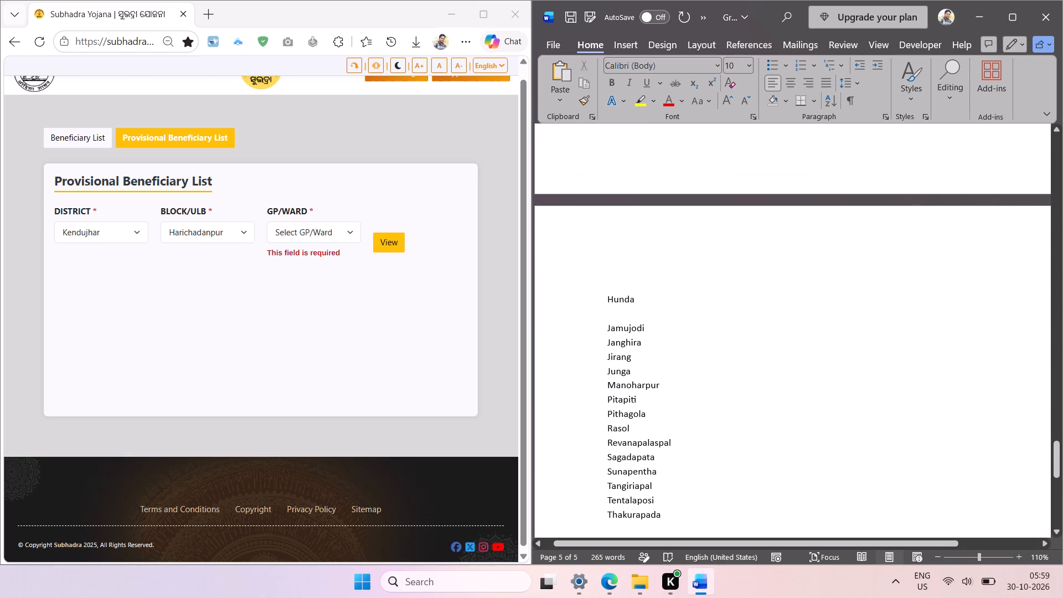
{"action": "scroll", "coordinate": [780, 466], "scroll_direction": "up", "scroll_amount": 1}
{"action": "key", "text": "Up"}
{"action": "key", "text": "BackSpace"}
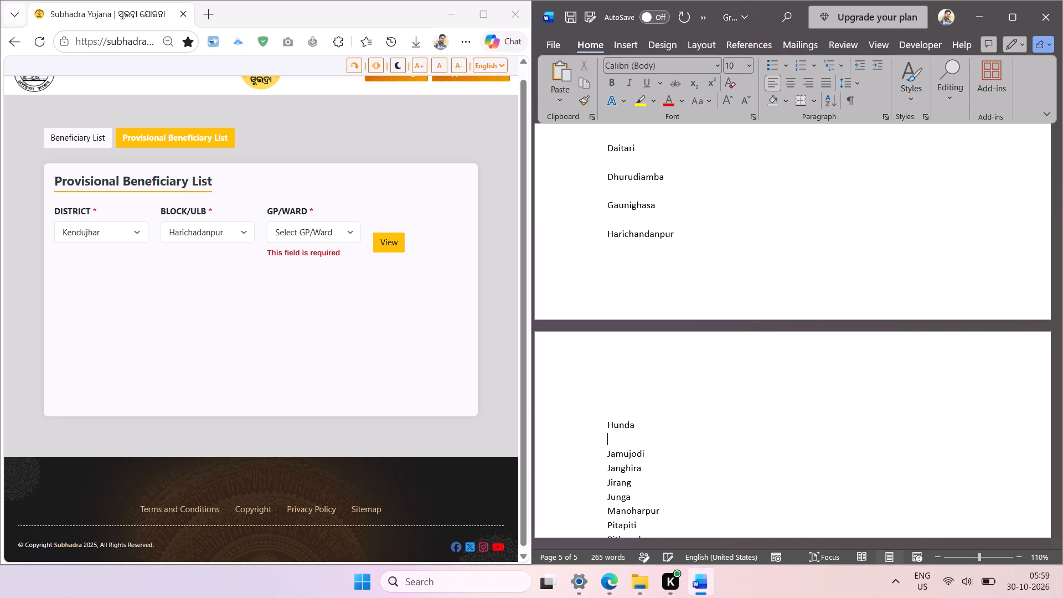
{"action": "key", "text": "Up"}
{"action": "key", "text": "BackSpace"}
{"action": "key", "text": "Up"}
{"action": "key", "text": "BackSpace"}
{"action": "key", "text": "Up"}
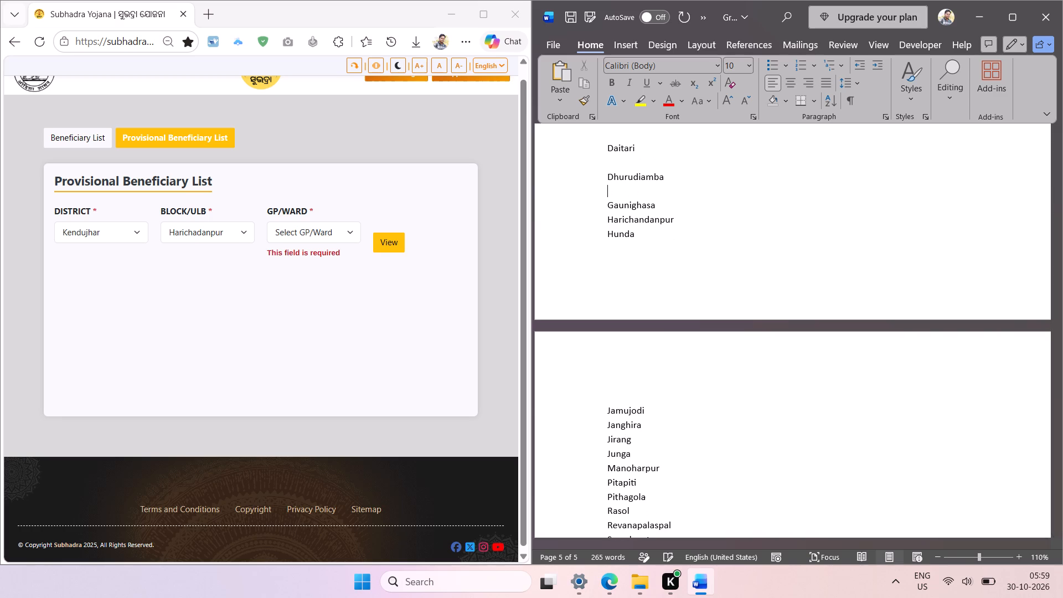
{"action": "key", "text": "BackSpace"}
{"action": "key", "text": "Up"}
{"action": "key", "text": "BackSpace"}
{"action": "key", "text": "Up"}
{"action": "key", "text": "BackSpace"}
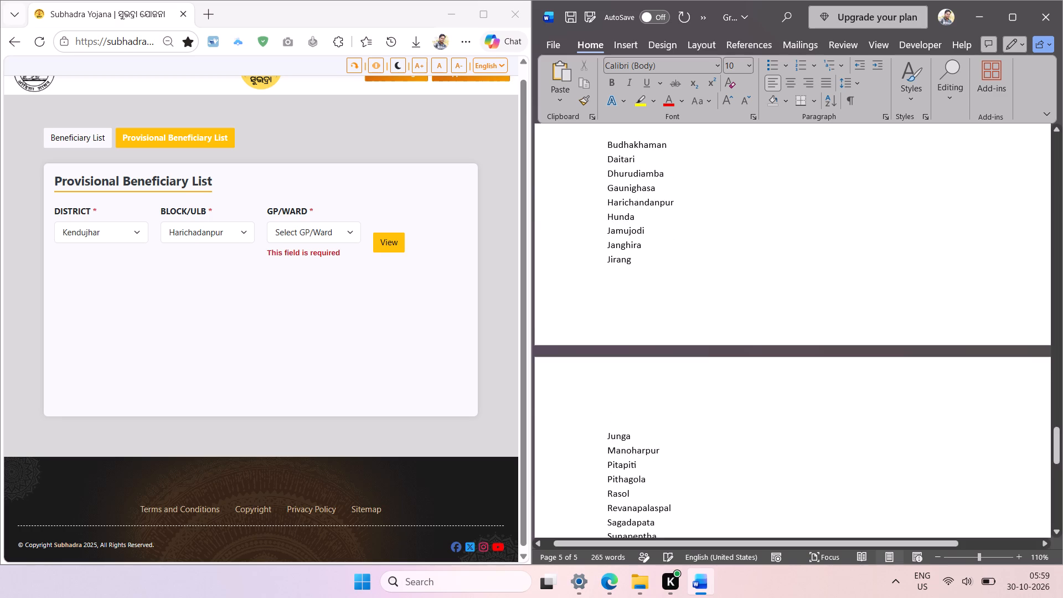
Remove the blank lines between the names from Budhakhaman back up to Badapalaspal.
{"action": "scroll", "coordinate": [780, 466], "scroll_direction": "up", "scroll_amount": 4}
{"action": "key", "text": "Up"}
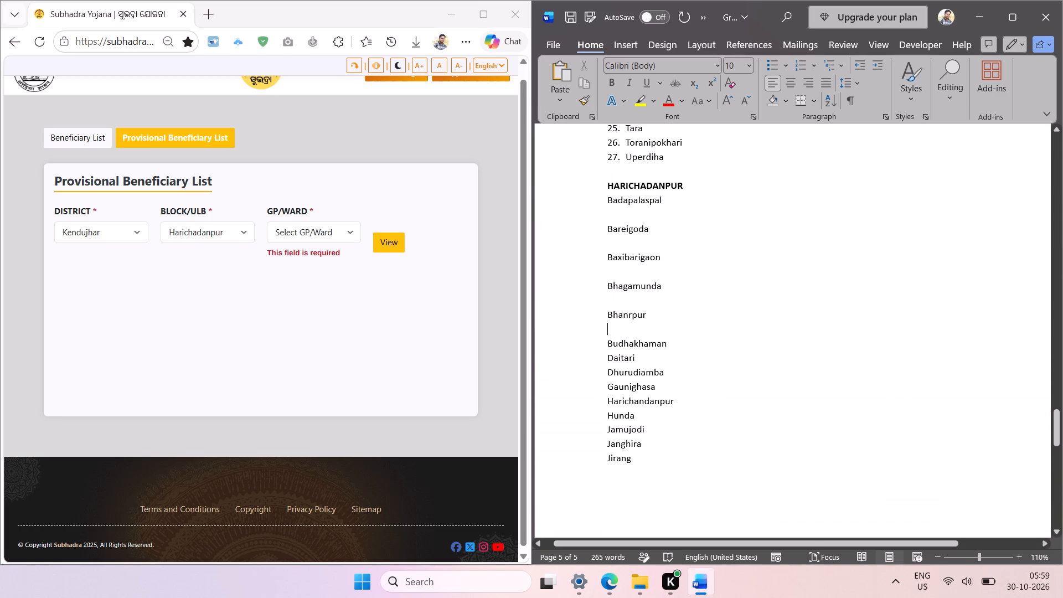
{"action": "key", "text": "BackSpace"}
{"action": "key", "text": "Up"}
{"action": "key", "text": "BackSpace"}
{"action": "key", "text": "Up"}
{"action": "key", "text": "BackSpace"}
{"action": "key", "text": "Up"}
{"action": "key", "text": "BackSpace"}
{"action": "key", "text": "Up"}
{"action": "key", "text": "BackSpace"}
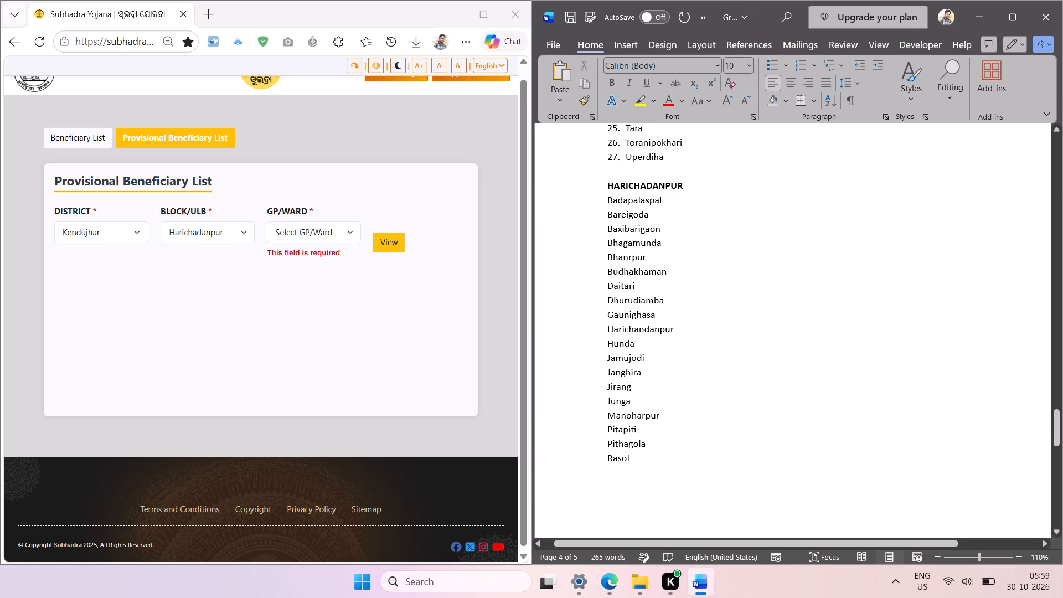
Insert a page break before the HARICHADANPUR heading.
{"action": "scroll", "coordinate": [672, 359], "scroll_direction": "up", "scroll_amount": 1}
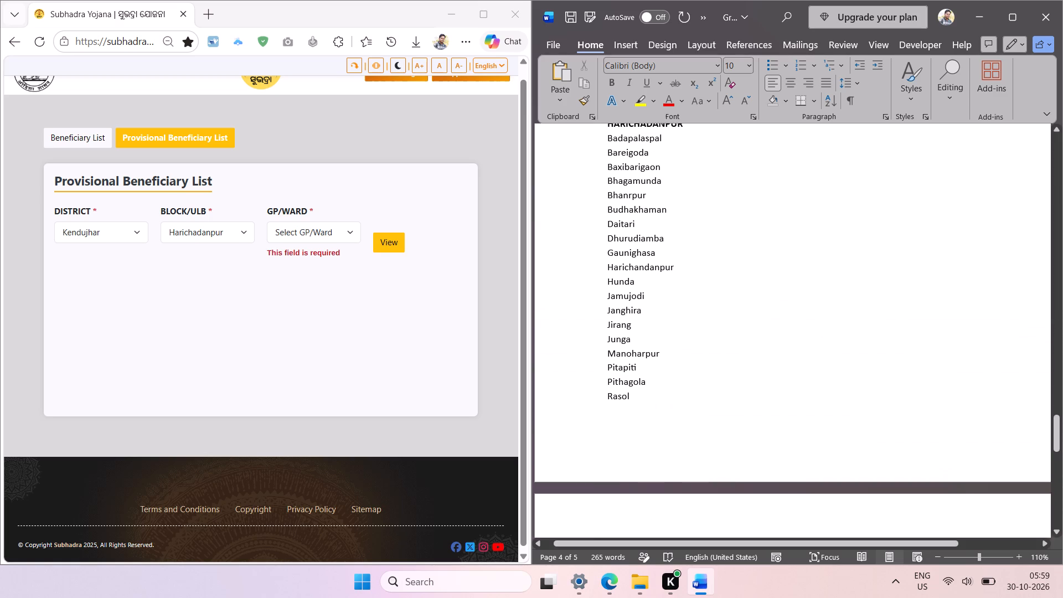
{"action": "scroll", "coordinate": [619, 164], "scroll_direction": "up", "scroll_amount": 1}
{"action": "left_click", "coordinate": [607, 185]}
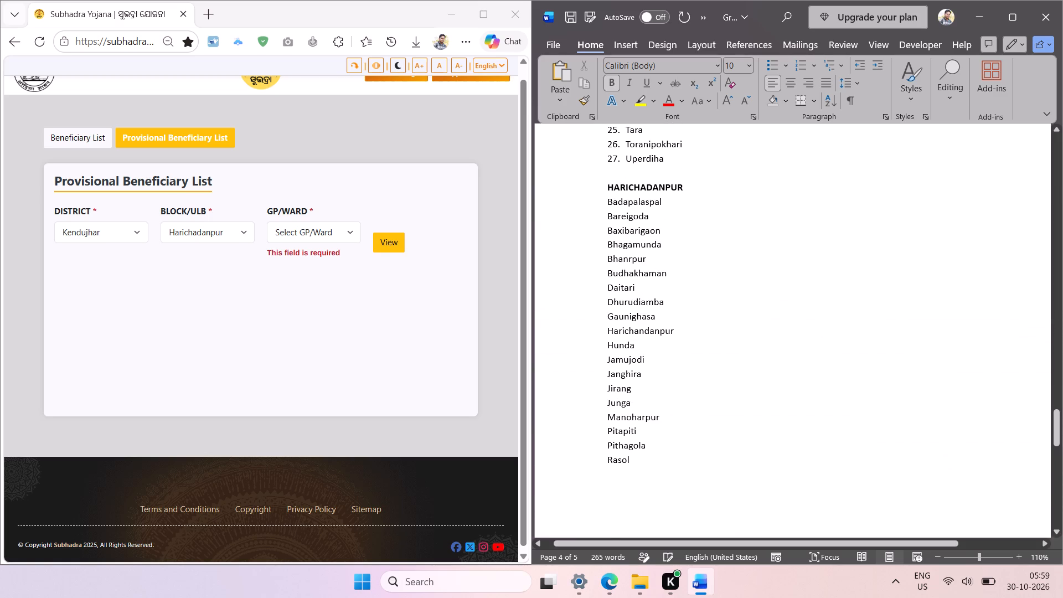
{"action": "key", "text": "ctrl+Return"}
Sort the names under the HARICHADANPUR heading, from Badapalaspal to Thakurapada, alphabetically.
{"action": "scroll", "coordinate": [718, 207], "scroll_direction": "down", "scroll_amount": 2}
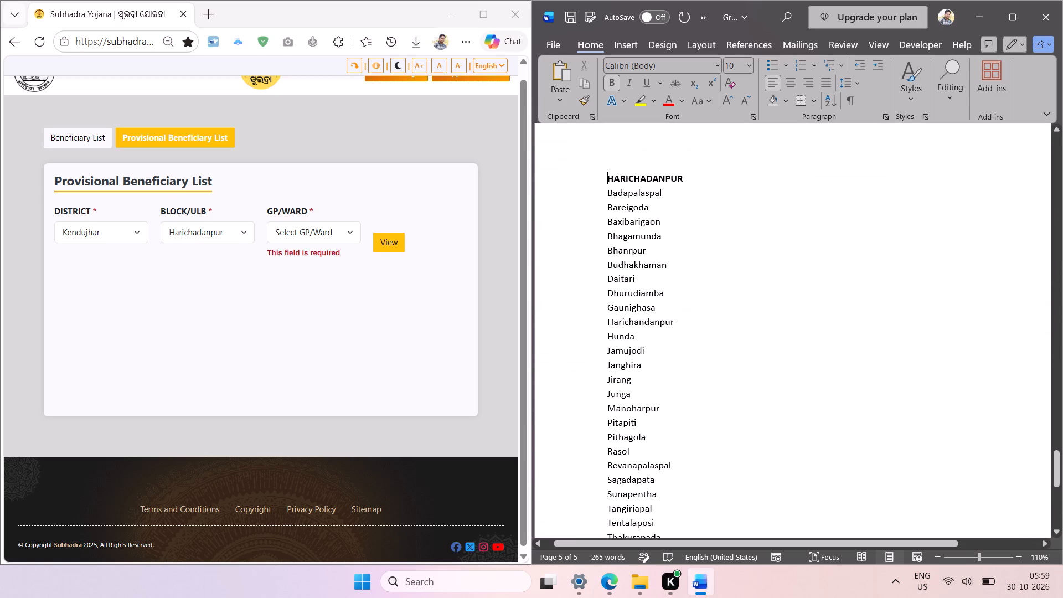
{"action": "scroll", "coordinate": [712, 216], "scroll_direction": "down", "scroll_amount": 1}
{"action": "left_click", "coordinate": [610, 175]}
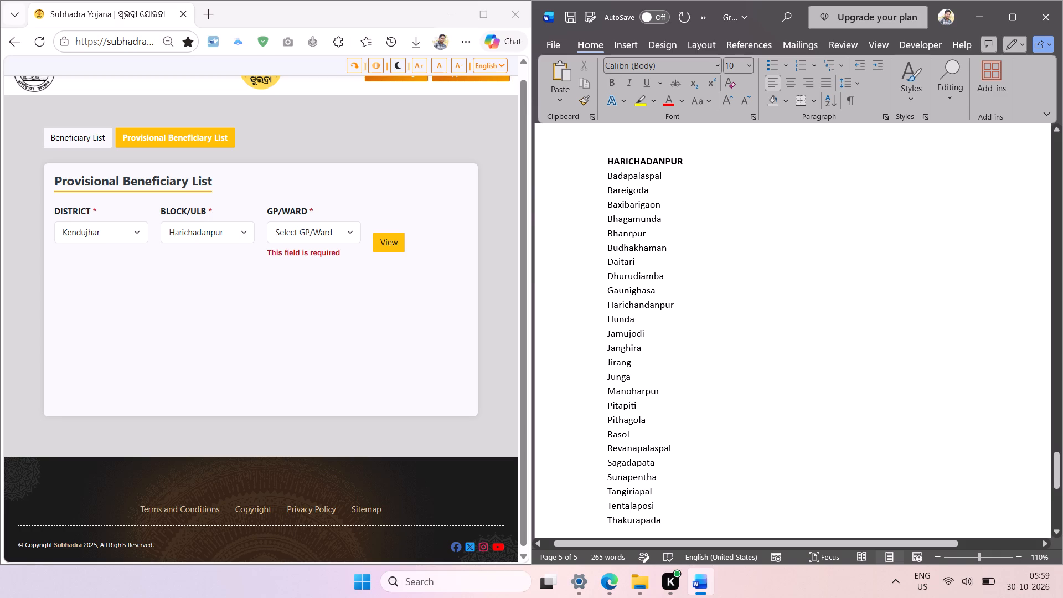
{"action": "scroll", "coordinate": [665, 434], "scroll_direction": "down", "scroll_amount": 1}
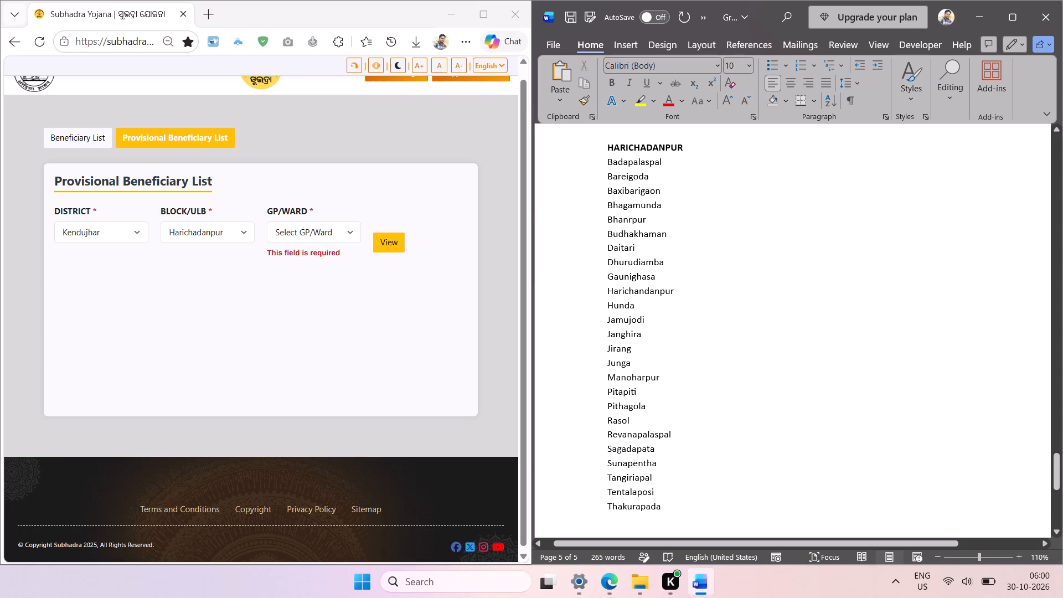
{"action": "left_click", "coordinate": [660, 509], "text": "shift"}
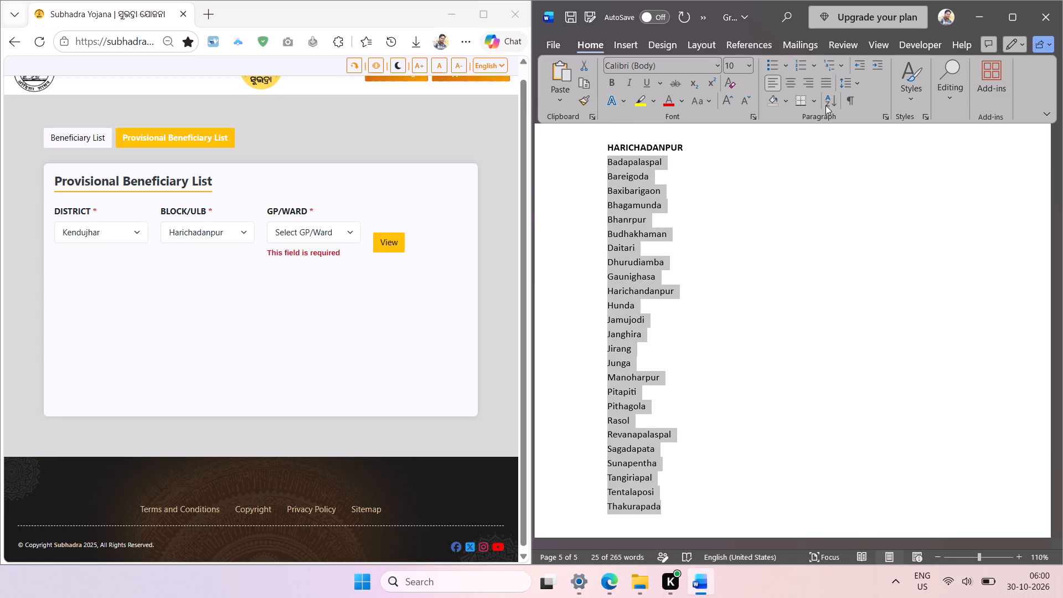
{"action": "left_click", "coordinate": [825, 105]}
{"action": "key", "text": "Return"}
Turn the HARICHADANPUR names into a numbered list and reduce its indent to line up with the heading.
{"action": "left_click", "coordinate": [797, 68]}
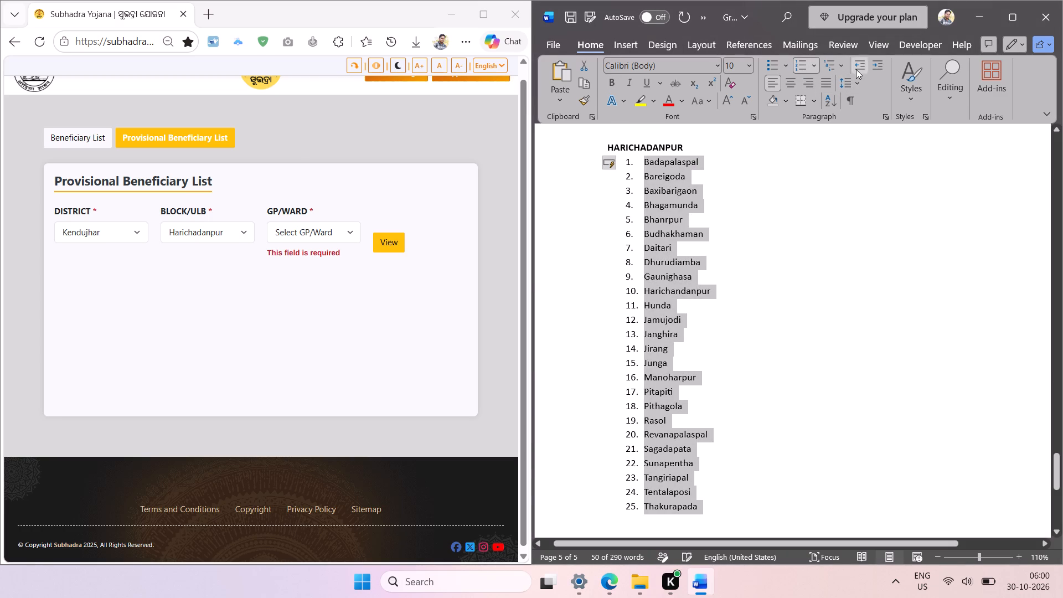
{"action": "left_click", "coordinate": [857, 65]}
{"action": "left_click", "coordinate": [699, 220]}
Copy the HARICHADANPUR heading and paste it below Thakurapada, leaving one blank line in between.
{"action": "left_click", "coordinate": [669, 143]}
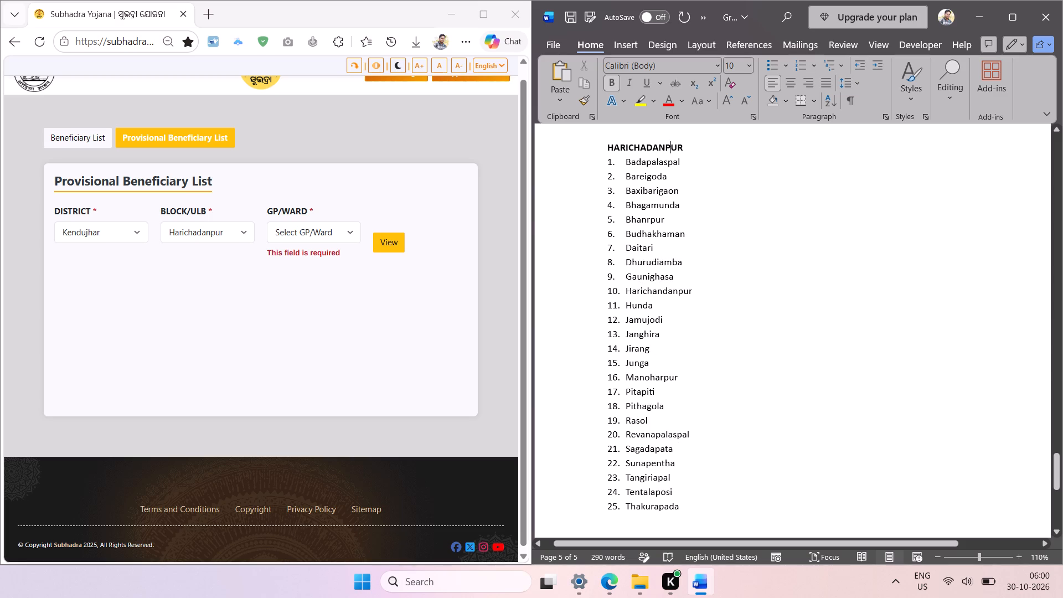
{"action": "left_click", "coordinate": [669, 143]}
{"action": "double_click", "coordinate": [675, 147]}
{"action": "key", "text": "ctrl+c"}
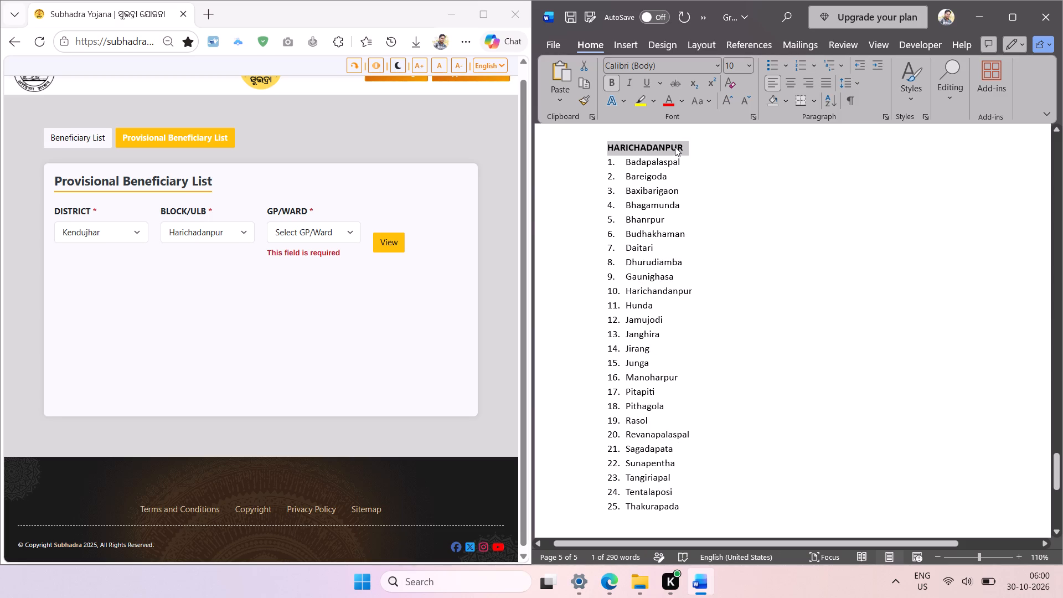
{"action": "scroll", "coordinate": [703, 464], "scroll_direction": "down", "scroll_amount": 3}
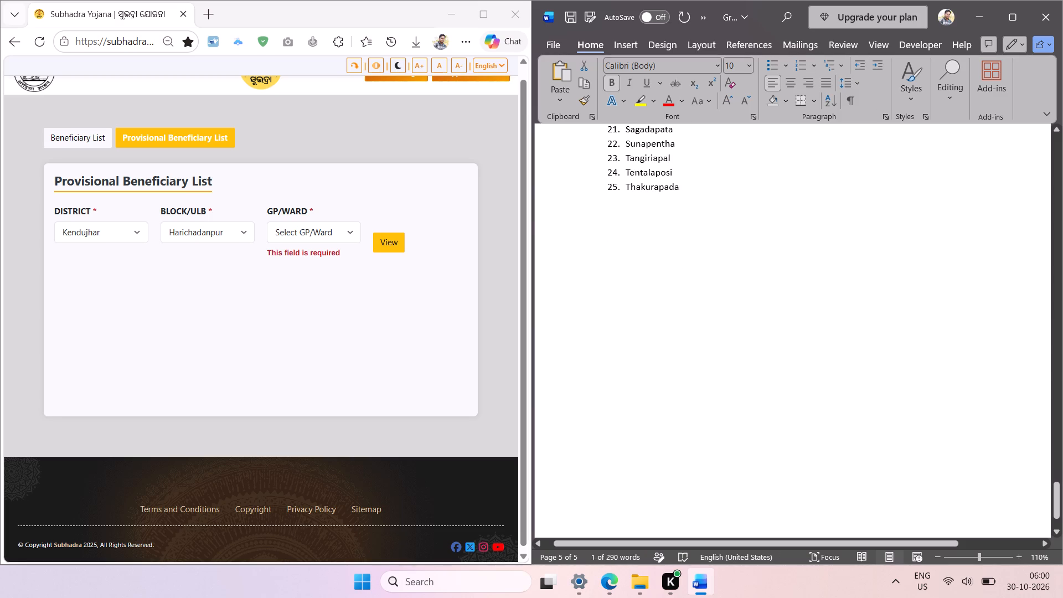
{"action": "scroll", "coordinate": [682, 222], "scroll_direction": "down", "scroll_amount": 1}
{"action": "left_click", "coordinate": [681, 185]}
{"action": "key", "text": "Return"}
{"action": "key", "text": "Return"}
{"action": "key", "text": "Return"}
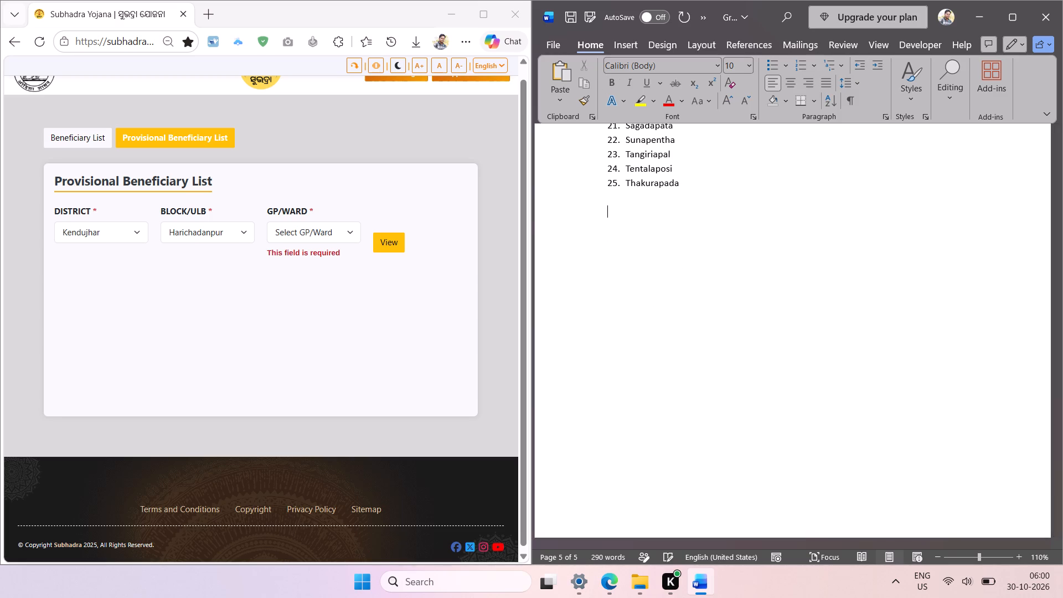
{"action": "key", "text": "ctrl+v"}
{"action": "scroll", "coordinate": [698, 246], "scroll_direction": "down", "scroll_amount": 1}
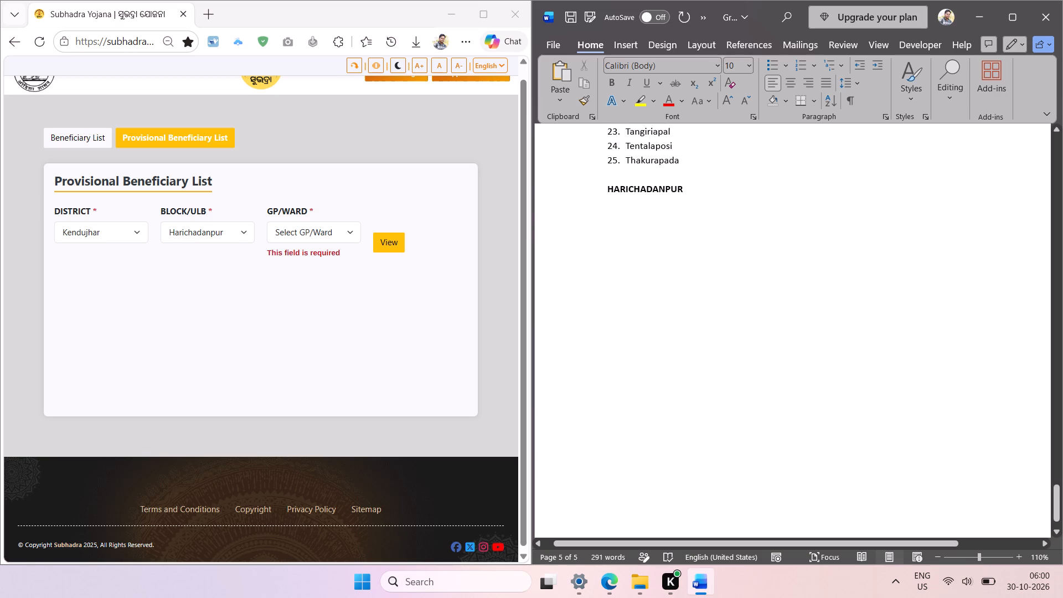
{"action": "scroll", "coordinate": [698, 246], "scroll_direction": "down", "scroll_amount": 1}
Choose the Hatadihi block on the website's Provisional Beneficiary List form.
{"action": "left_click", "coordinate": [235, 230]}
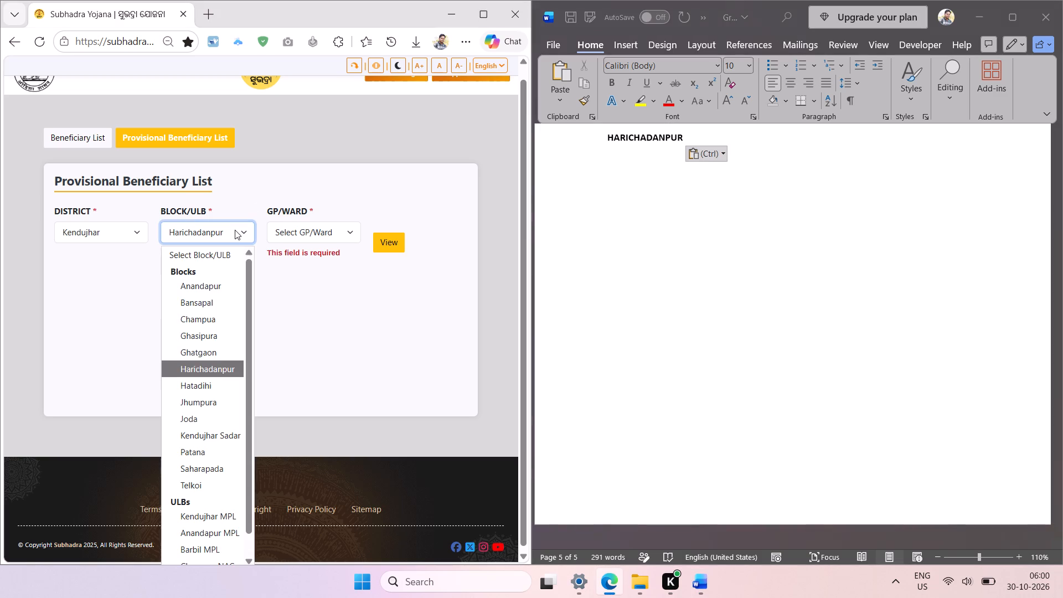
{"action": "left_click", "coordinate": [229, 384]}
{"action": "left_click", "coordinate": [276, 341]}
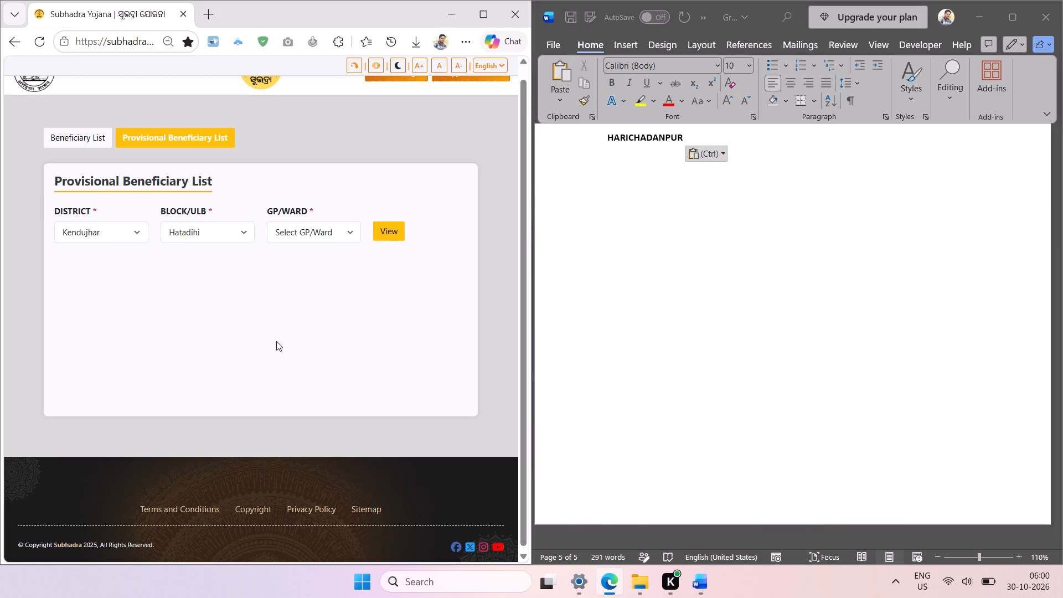
Capture the block name Hatadihi as text and use it to replace the pasted heading in Word, in uppercase, followed by a new line.
{"action": "key", "text": "shift+super+t"}
{"action": "left_click_drag", "start_coordinate": [166, 221], "coordinate": [213, 295]}
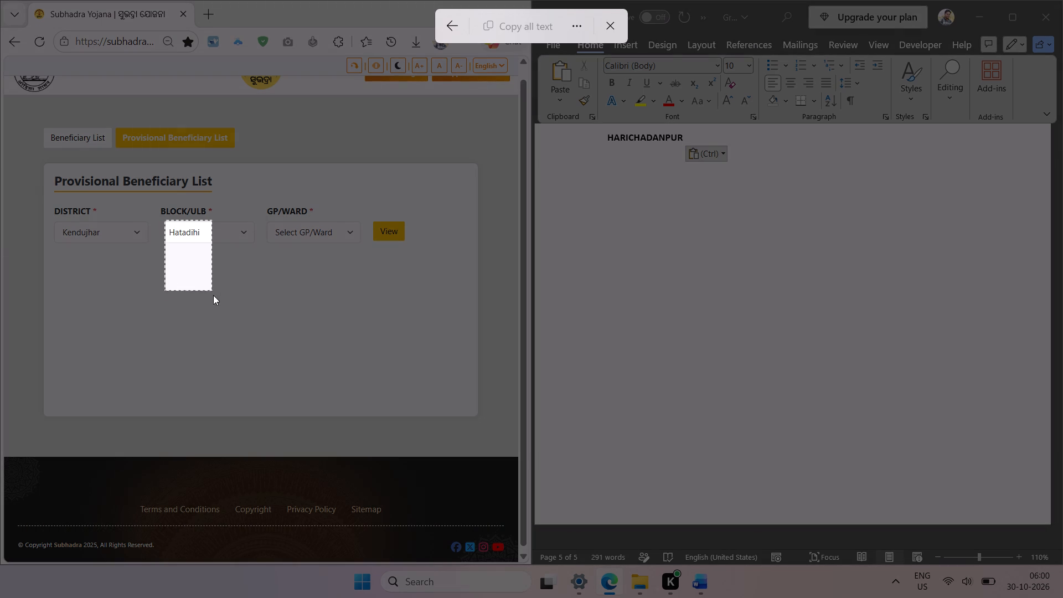
{"action": "left_click_drag", "start_coordinate": [213, 295], "coordinate": [216, 301]}
{"action": "left_click", "coordinate": [528, 34]}
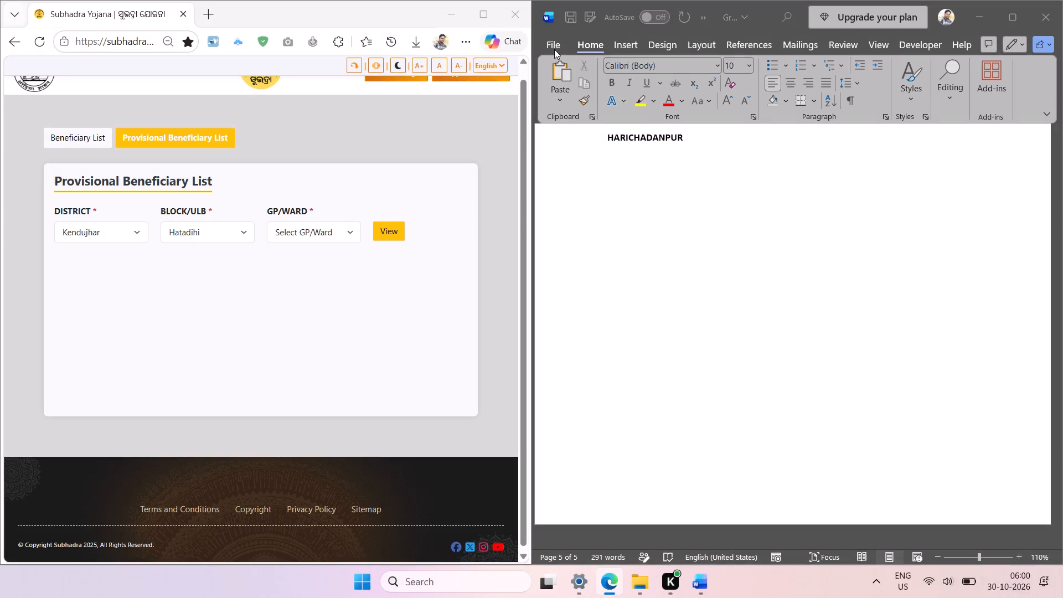
{"action": "left_click", "coordinate": [640, 134]}
{"action": "double_click", "coordinate": [647, 140]}
{"action": "key", "text": "ctrl+v"}
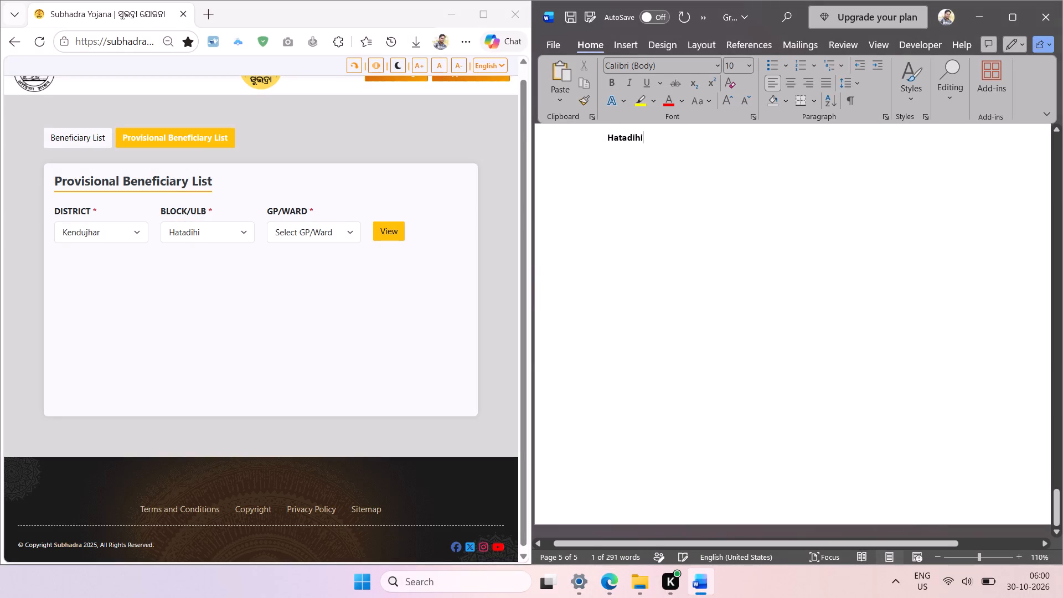
{"action": "key", "text": "shift+F3"}
{"action": "key", "text": "Return"}
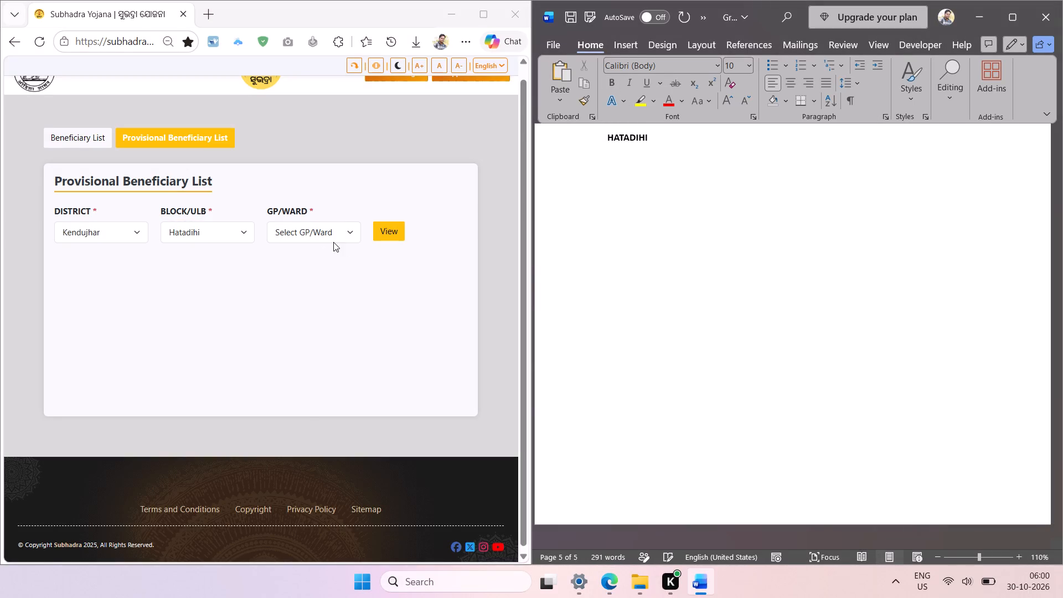
Capture the Hatadihi gram panchayat names from Dhenka to Kaligaon as text and paste them under the HATADIHI heading.
{"action": "left_click", "coordinate": [342, 236]}
{"action": "key", "text": "shift+super+t"}
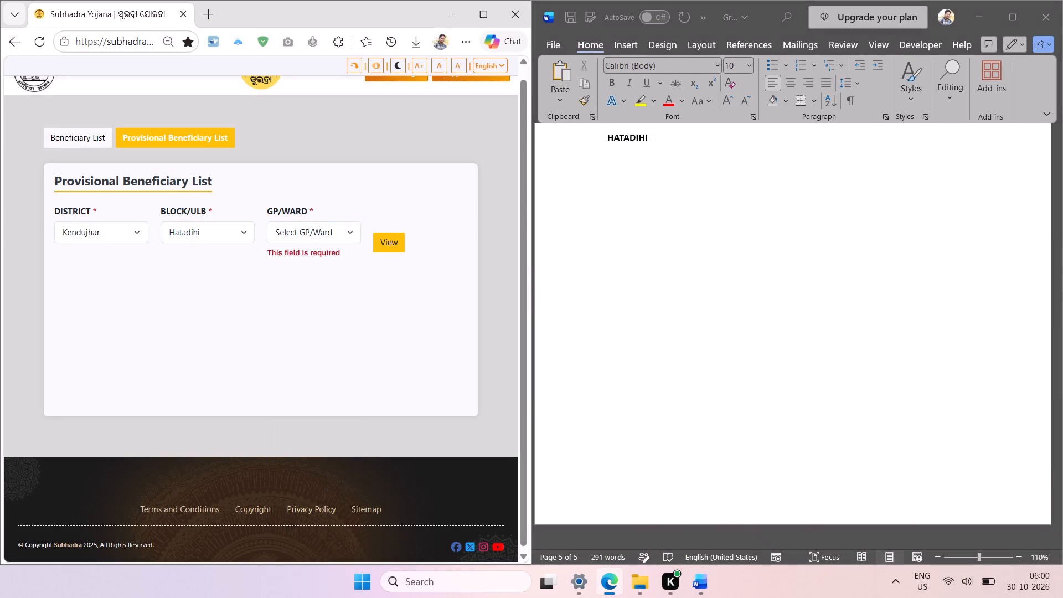
{"action": "left_click_drag", "start_coordinate": [271, 264], "coordinate": [391, 542]}
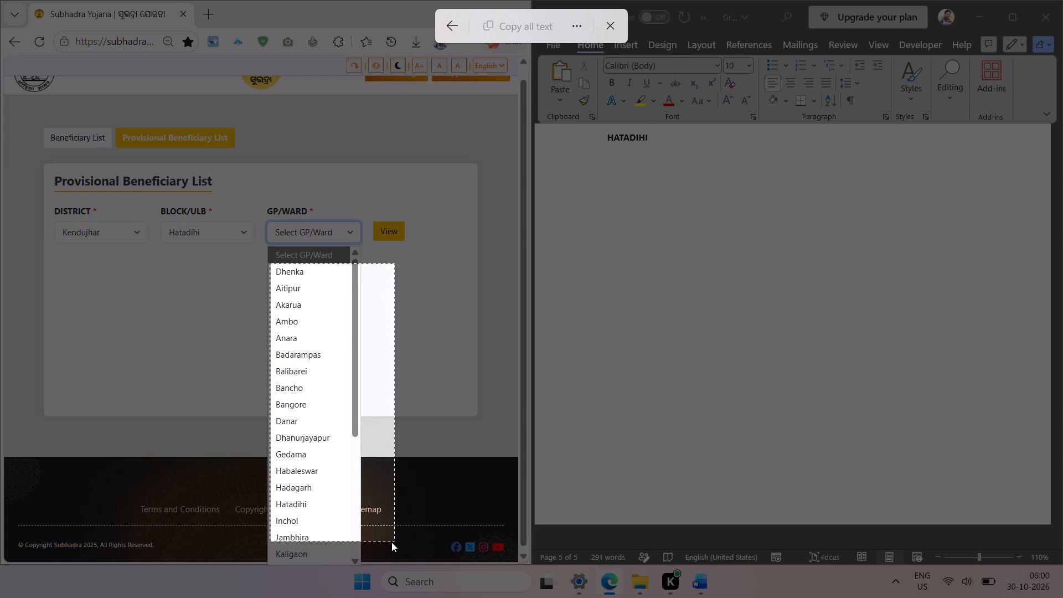
{"action": "left_click_drag", "start_coordinate": [391, 542], "coordinate": [346, 565]}
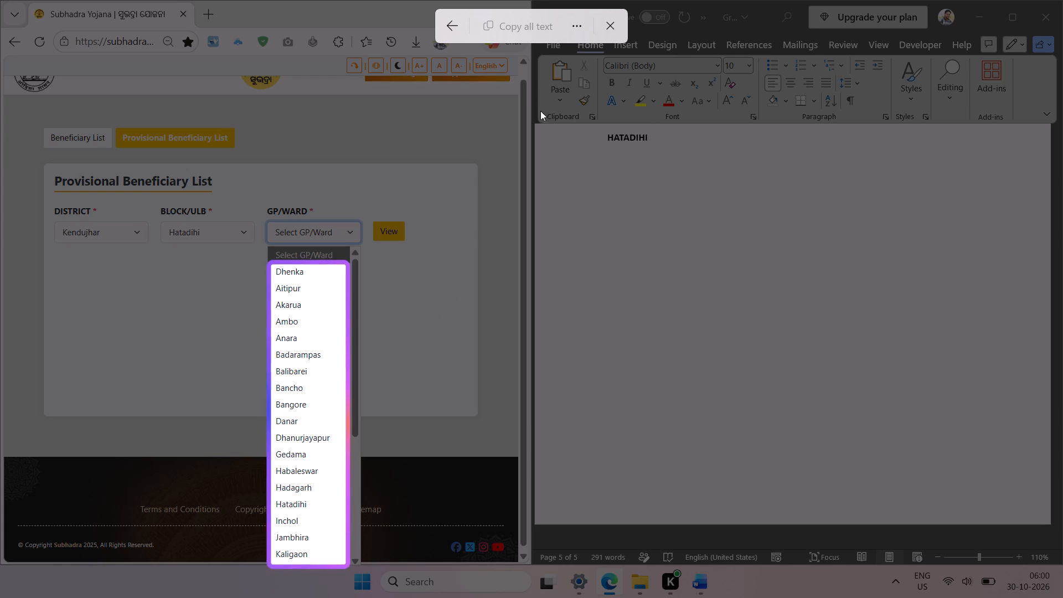
{"action": "left_click", "coordinate": [518, 20]}
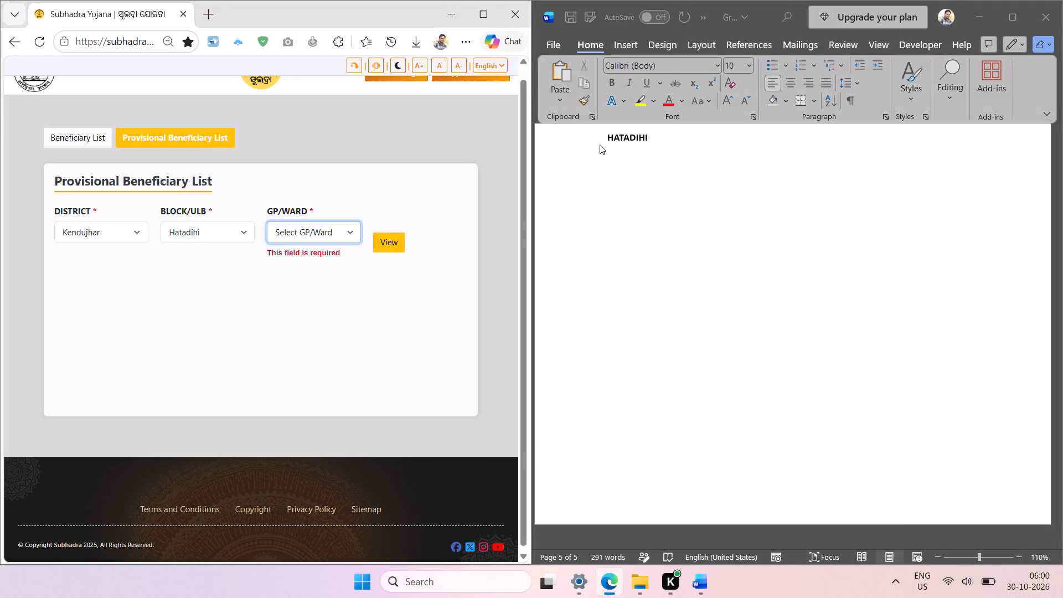
{"action": "left_click", "coordinate": [624, 154]}
{"action": "key", "text": "ctrl+v"}
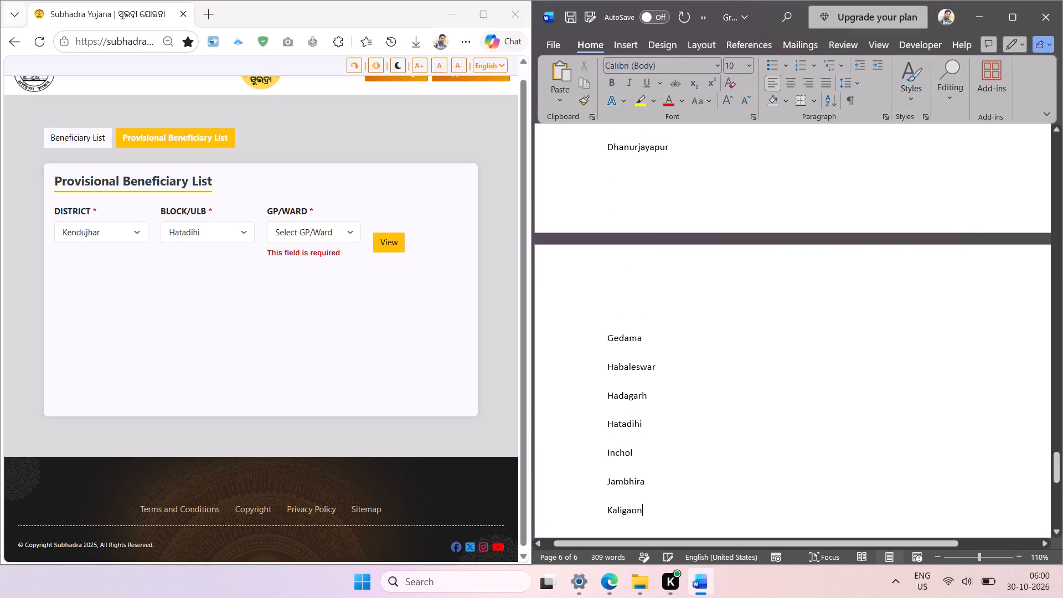
Capture the remaining gram panchayat names from Kaligaon to Sulana as text and paste them below the first batch, after a blank line.
{"action": "key", "text": "Return"}
{"action": "key", "text": "Return"}
{"action": "left_click", "coordinate": [354, 231]}
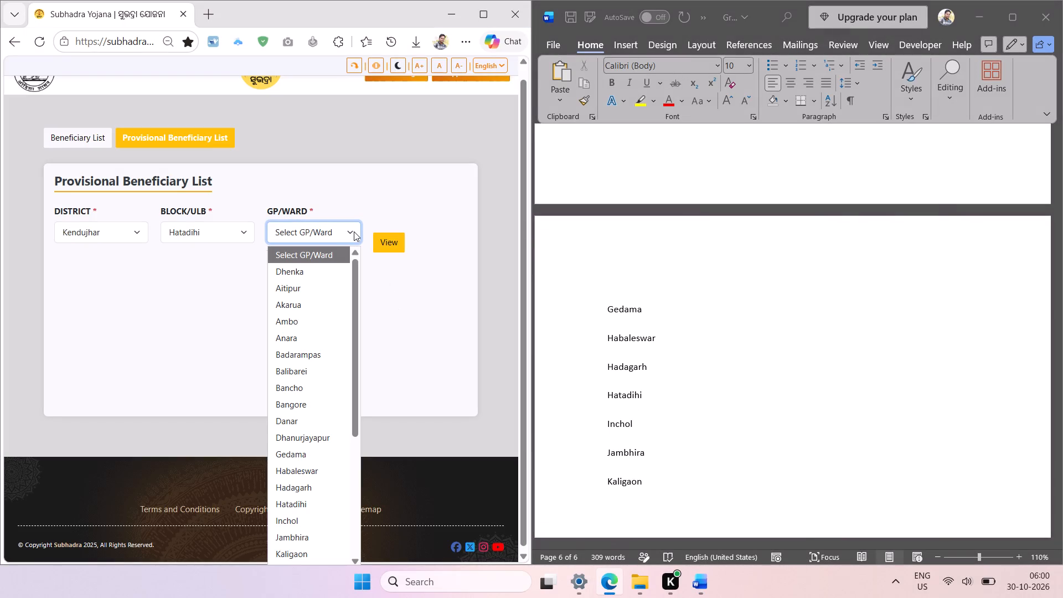
{"action": "left_click_drag", "start_coordinate": [357, 269], "coordinate": [359, 380]}
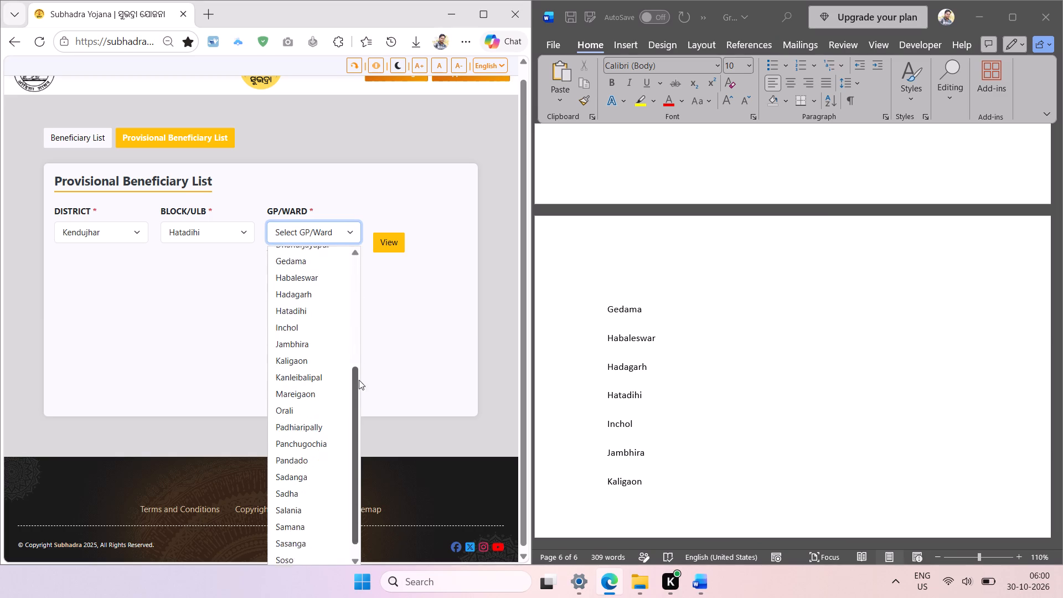
{"action": "left_click_drag", "start_coordinate": [359, 380], "coordinate": [359, 414]}
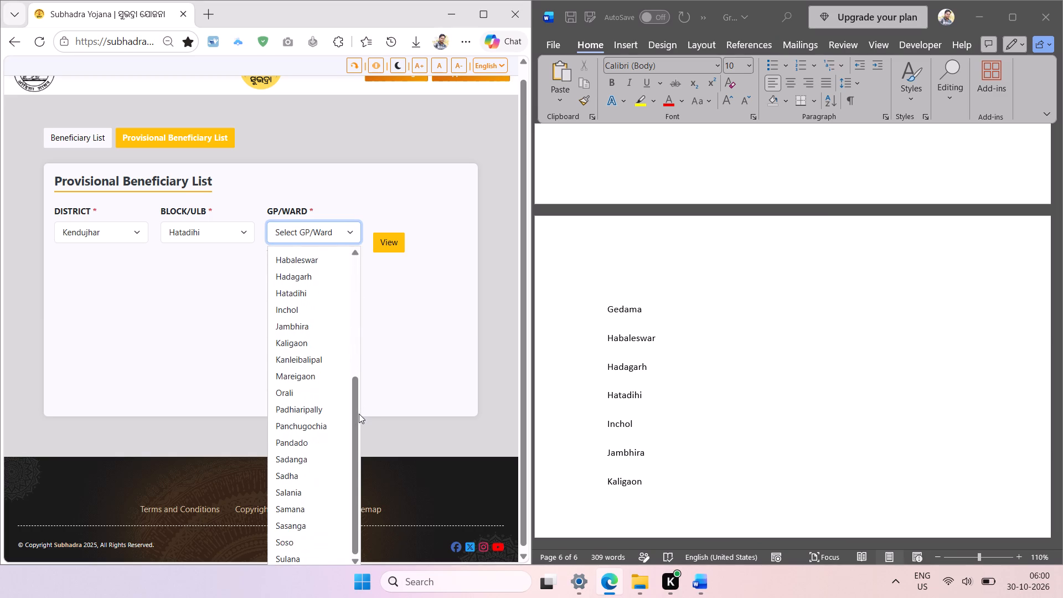
{"action": "key", "text": "shift+super+t"}
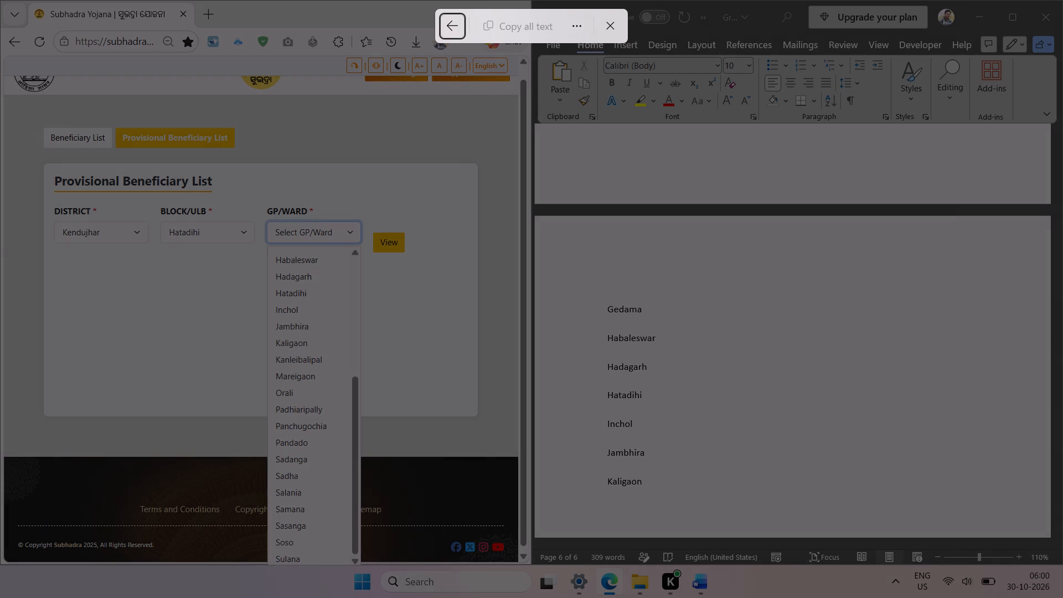
{"action": "left_click_drag", "start_coordinate": [270, 336], "coordinate": [331, 496]}
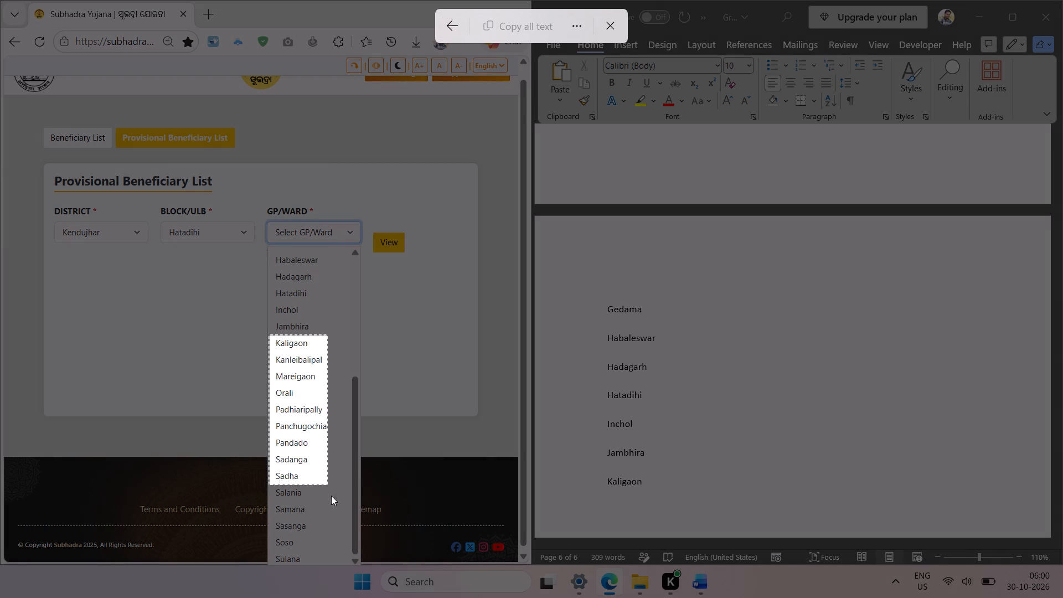
{"action": "left_click_drag", "start_coordinate": [331, 496], "coordinate": [344, 571]}
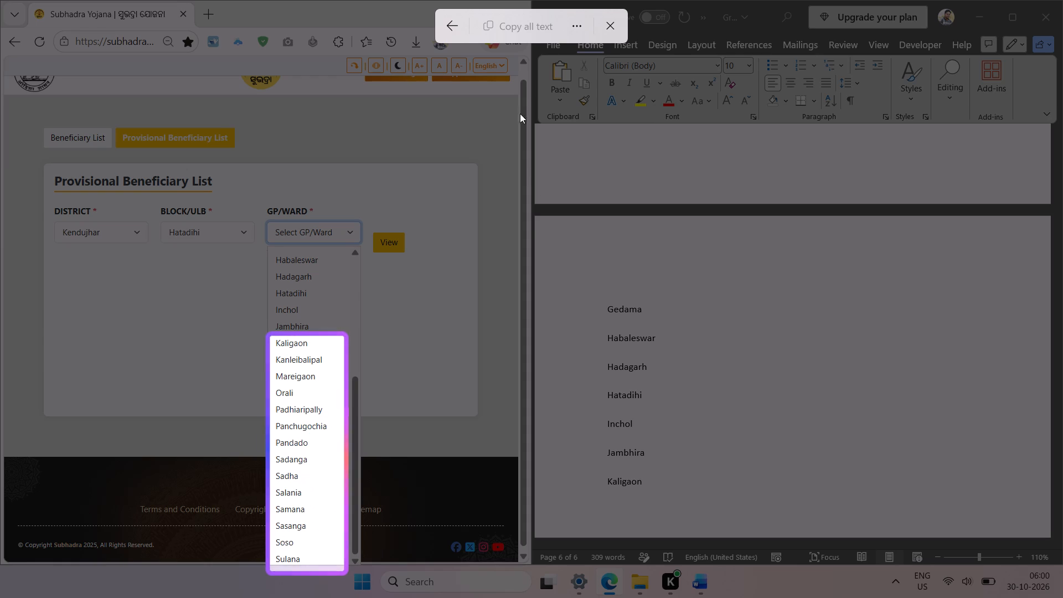
{"action": "left_click", "coordinate": [528, 28]}
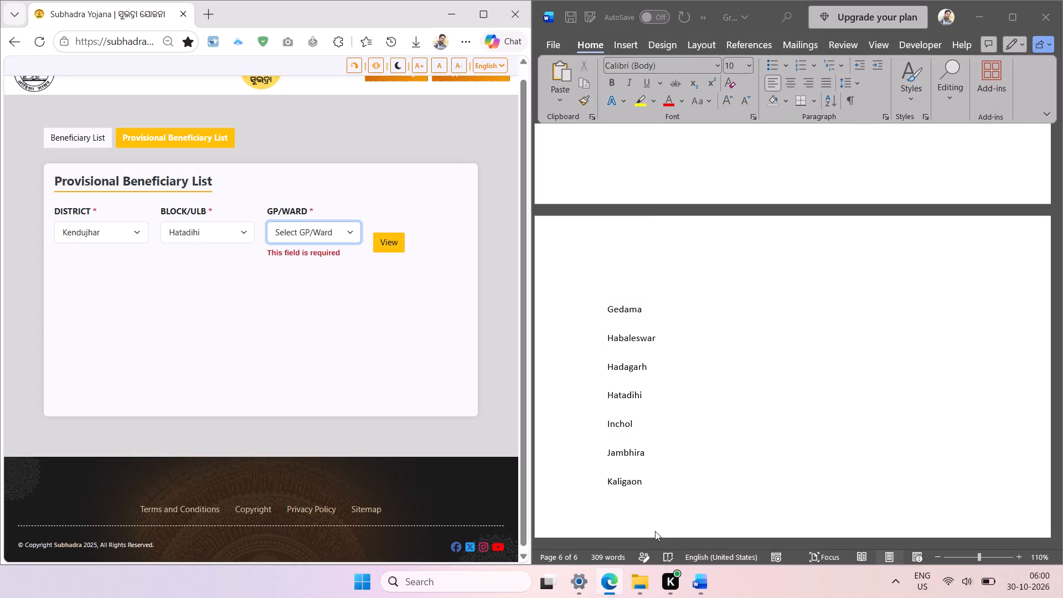
{"action": "left_click", "coordinate": [628, 506]}
{"action": "key", "text": "ctrl+v"}
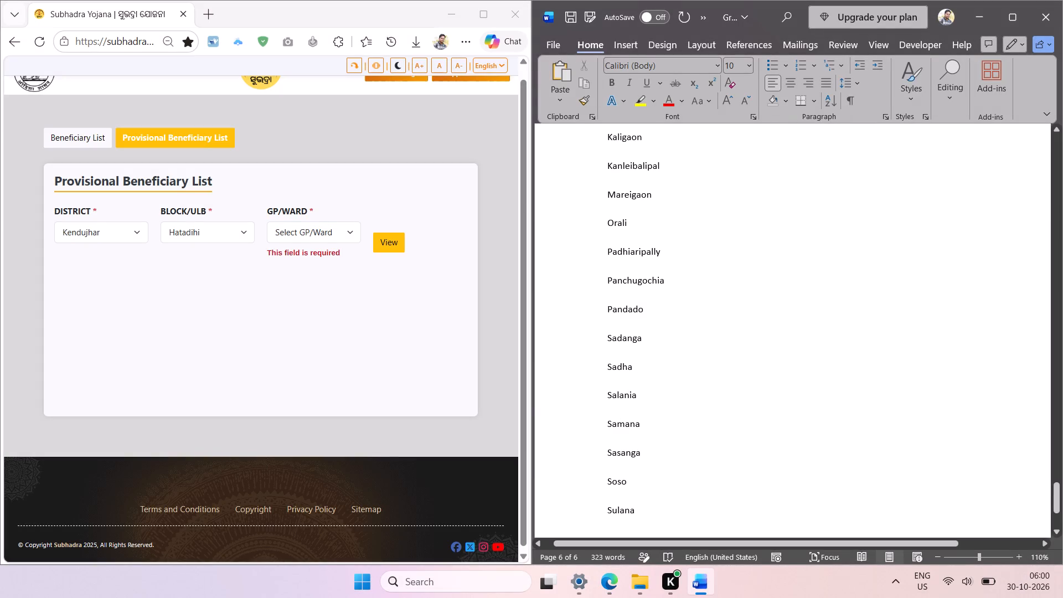
Delete the duplicate Kaligaon entry at the start of the second pasted batch.
{"action": "scroll", "coordinate": [639, 166], "scroll_direction": "up", "scroll_amount": 1}
{"action": "double_click", "coordinate": [634, 166]}
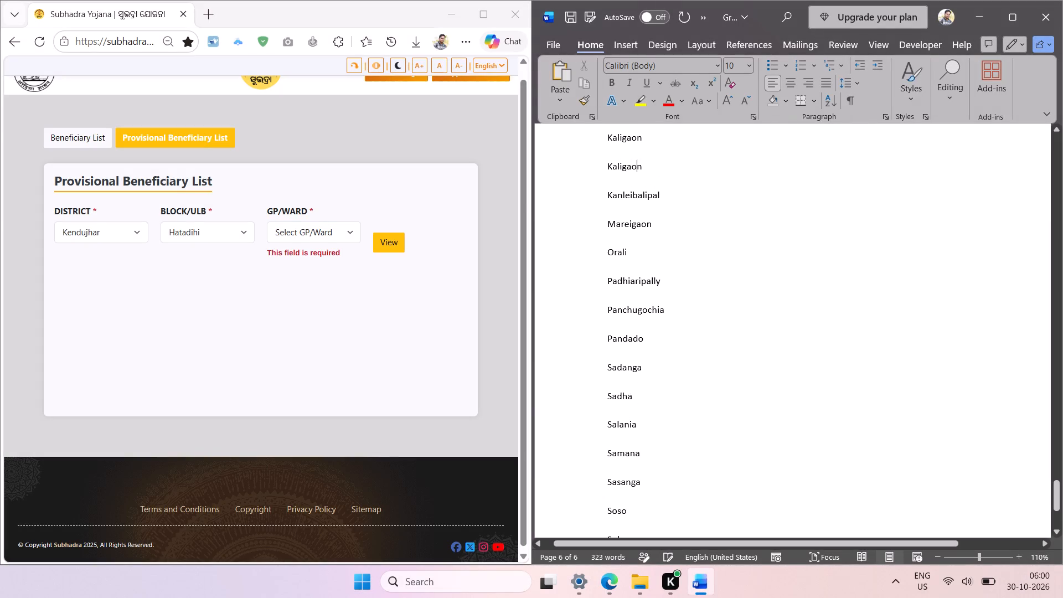
{"action": "key", "text": "BackSpace"}
Remove the blank lines between the names from Sulana back up to Sadanga.
{"action": "scroll", "coordinate": [662, 381], "scroll_direction": "down", "scroll_amount": 1}
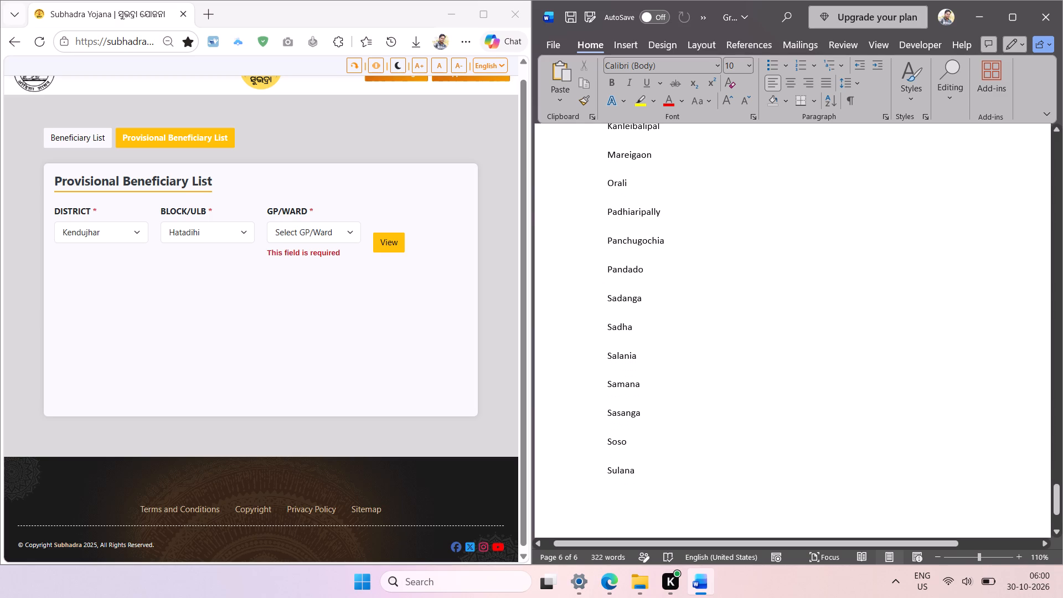
{"action": "scroll", "coordinate": [633, 429], "scroll_direction": "down", "scroll_amount": 1}
{"action": "left_click", "coordinate": [617, 461]}
{"action": "key", "text": "BackSpace"}
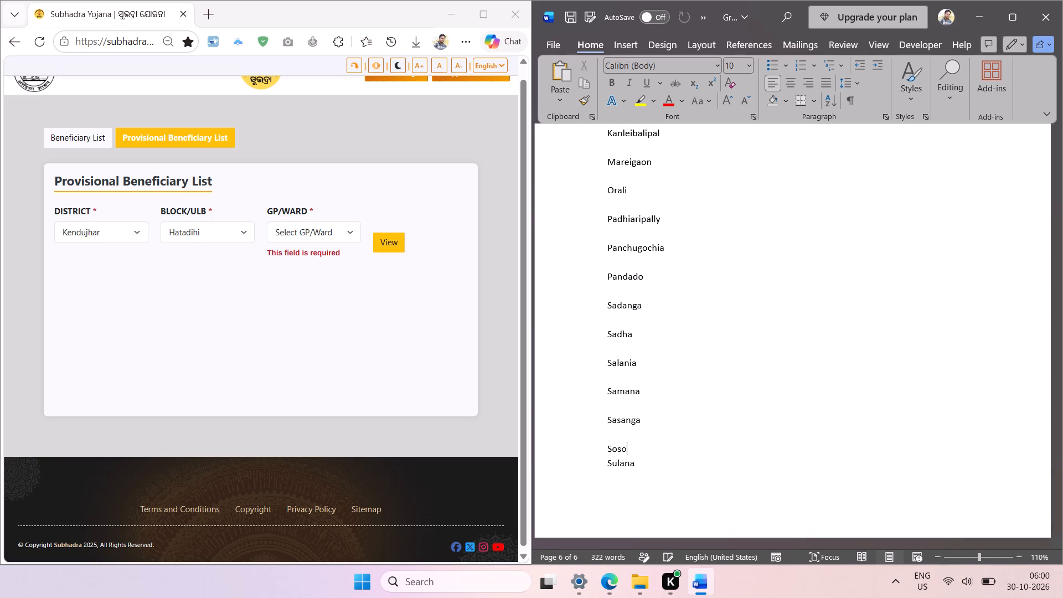
{"action": "key", "text": "Up"}
{"action": "key", "text": "BackSpace"}
{"action": "key", "text": "Up"}
{"action": "key", "text": "BackSpace"}
{"action": "key", "text": "Up"}
{"action": "key", "text": "BackSpace"}
{"action": "key", "text": "Up"}
{"action": "key", "text": "BackSpace"}
{"action": "key", "text": "Up"}
{"action": "key", "text": "BackSpace"}
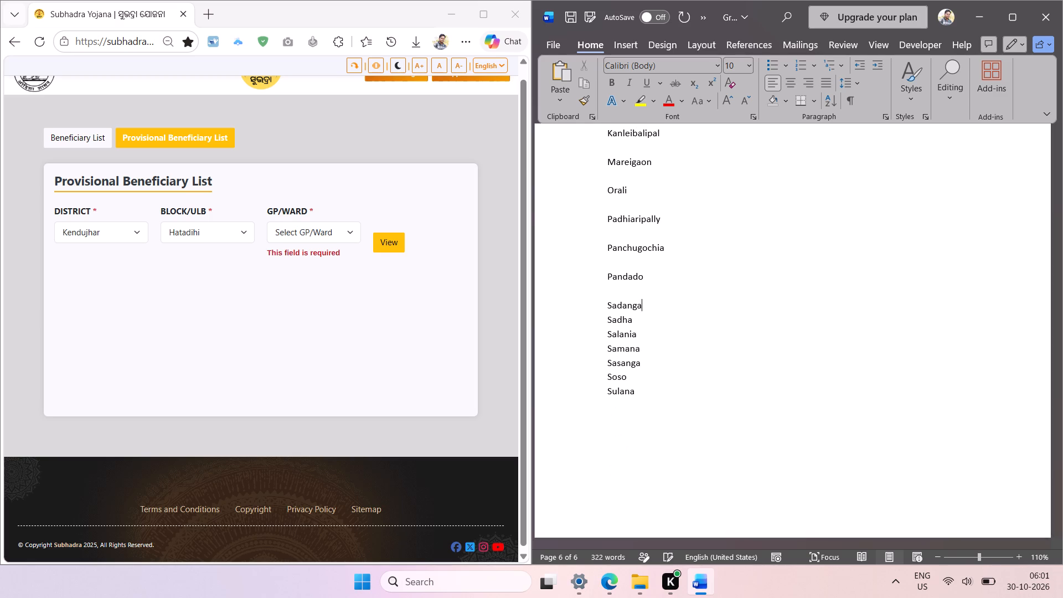
Remove the blank lines between the names from Sadanga back up to Kanleibalipal.
{"action": "key", "text": "Up"}
{"action": "key", "text": "BackSpace"}
{"action": "key", "text": "Up"}
{"action": "key", "text": "BackSpace"}
{"action": "key", "text": "Up"}
{"action": "key", "text": "BackSpace"}
{"action": "key", "text": "Up"}
{"action": "key", "text": "BackSpace"}
{"action": "key", "text": "Up"}
{"action": "key", "text": "BackSpace"}
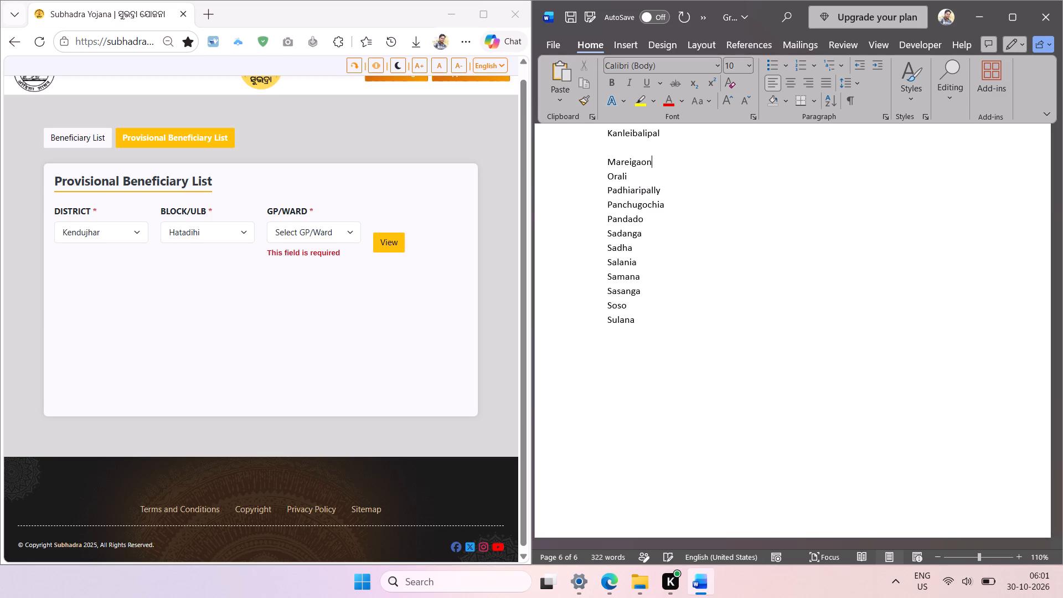
{"action": "key", "text": "Up"}
{"action": "key", "text": "BackSpace"}
{"action": "scroll", "coordinate": [886, 446], "scroll_direction": "up", "scroll_amount": 3}
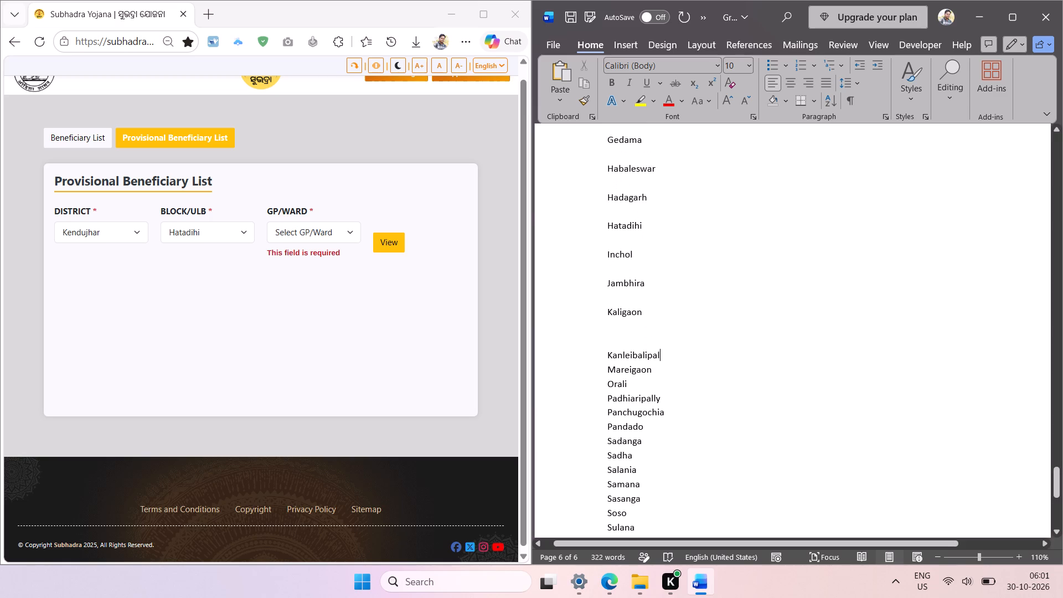
Remove the blank lines between the gram panchayat names from Kanleibalipal back up to Hatadihi.
{"action": "scroll", "coordinate": [886, 446], "scroll_direction": "up", "scroll_amount": 1}
{"action": "key", "text": "Up"}
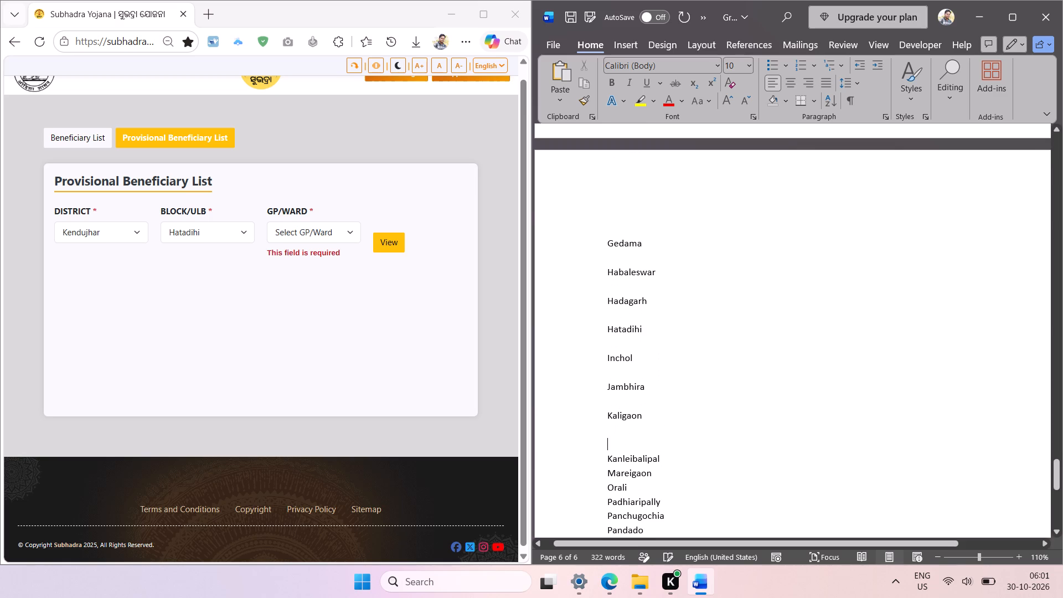
{"action": "key", "text": "BackSpace"}
{"action": "key", "text": "BackSpace"}
{"action": "key", "text": "Up"}
{"action": "key", "text": "BackSpace"}
{"action": "key", "text": "Up"}
{"action": "key", "text": "BackSpace"}
{"action": "key", "text": "Up"}
{"action": "key", "text": "BackSpace"}
Remove the blank lines between the names from Hatadihi back up to Dhanurjayapur.
{"action": "key", "text": "Up"}
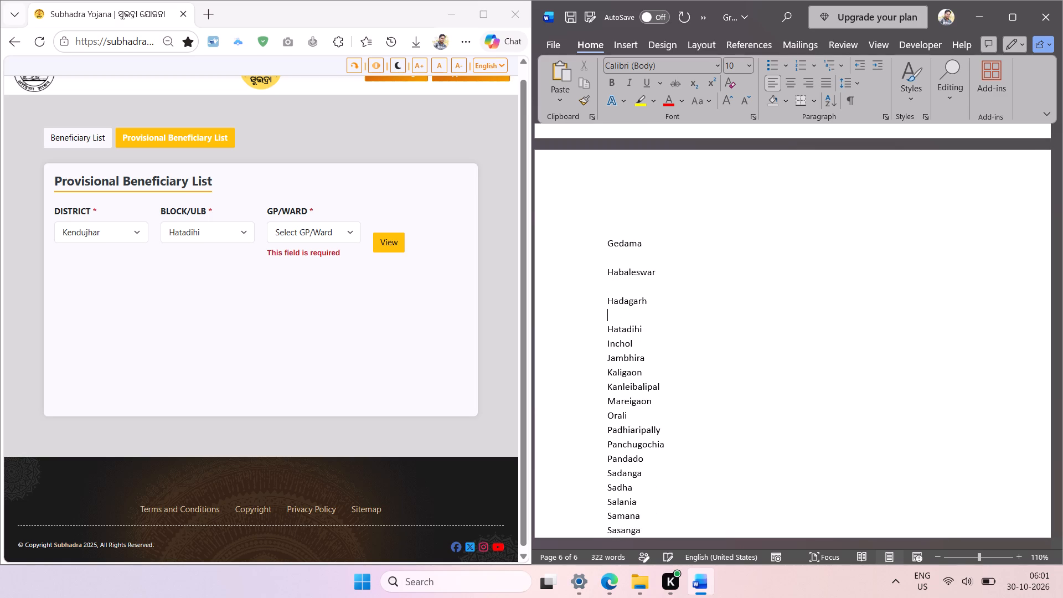
{"action": "key", "text": "BackSpace"}
{"action": "key", "text": "Up"}
{"action": "key", "text": "BackSpace"}
{"action": "key", "text": "Up"}
{"action": "key", "text": "BackSpace"}
{"action": "key", "text": "Up"}
{"action": "key", "text": "BackSpace"}
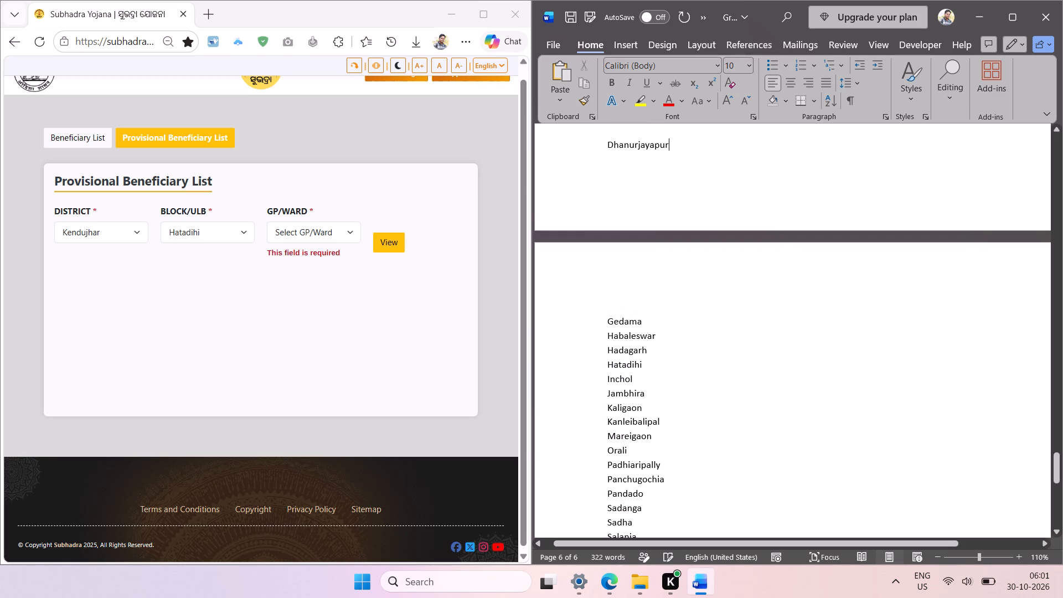
Remove the blank lines between the names from Dhanurjayapur back up to Balibarei.
{"action": "scroll", "coordinate": [886, 446], "scroll_direction": "up", "scroll_amount": 3}
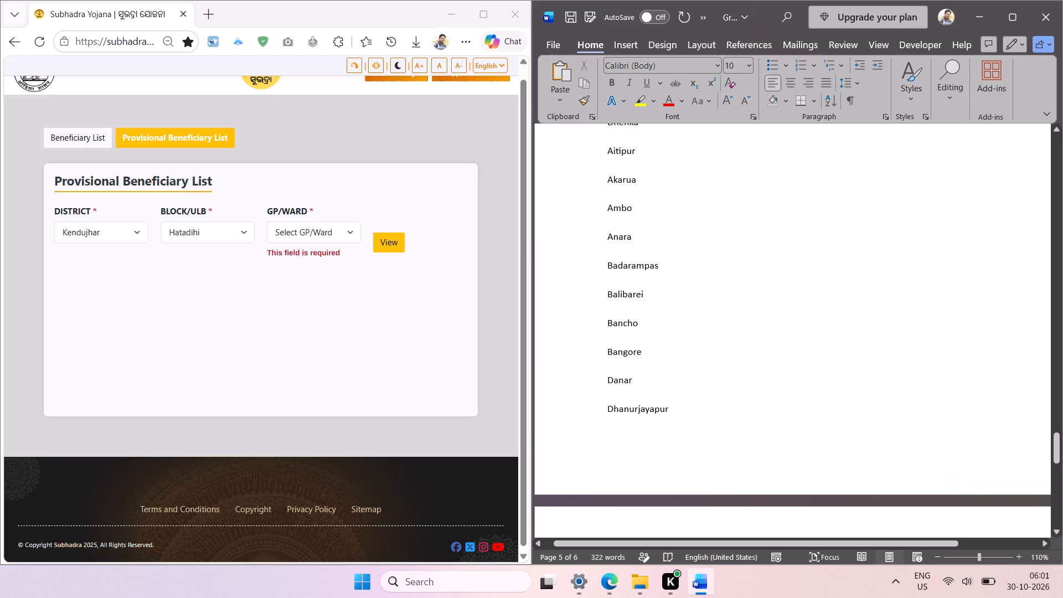
{"action": "scroll", "coordinate": [886, 446], "scroll_direction": "up", "scroll_amount": 1}
{"action": "key", "text": "Up"}
{"action": "key", "text": "BackSpace"}
{"action": "key", "text": "Up"}
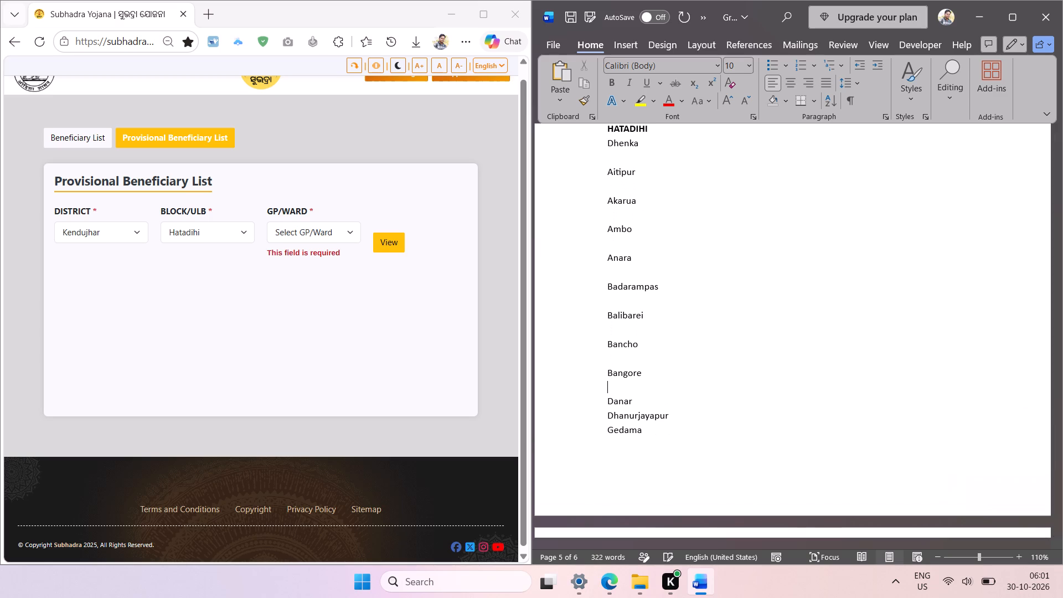
{"action": "key", "text": "BackSpace"}
{"action": "key", "text": "Up"}
{"action": "key", "text": "BackSpace"}
{"action": "key", "text": "Up"}
{"action": "key", "text": "BackSpace"}
Remove the blank lines between the names from Balibarei back up to Dhenka.
{"action": "key", "text": "Up"}
{"action": "key", "text": "BackSpace"}
{"action": "key", "text": "Up"}
{"action": "key", "text": "BackSpace"}
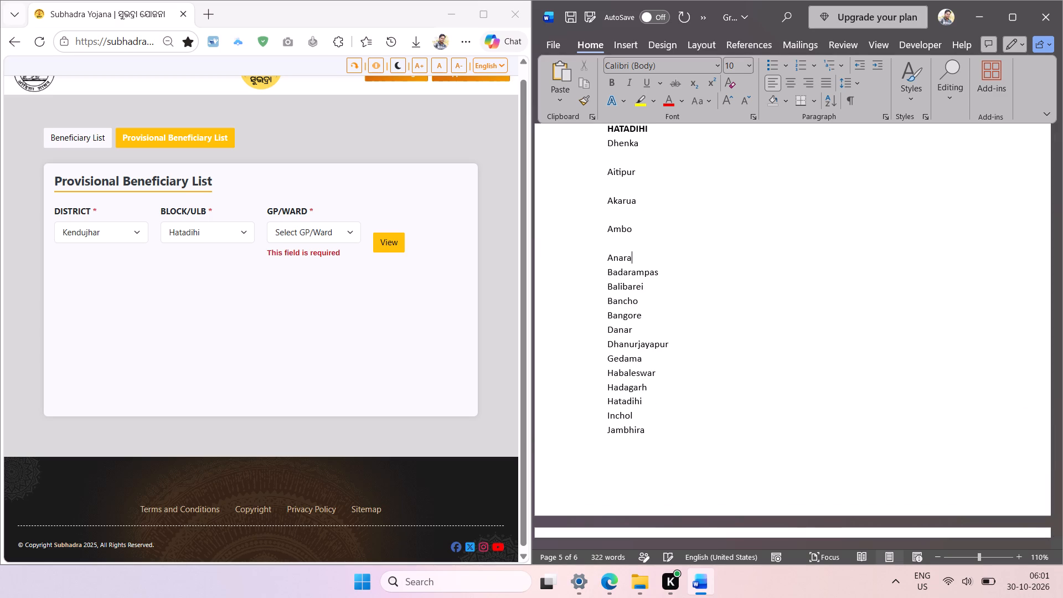
{"action": "key", "text": "Up"}
{"action": "key", "text": "BackSpace"}
{"action": "key", "text": "Up"}
{"action": "key", "text": "BackSpace"}
{"action": "key", "text": "Up"}
{"action": "key", "text": "BackSpace"}
{"action": "key", "text": "Up"}
{"action": "key", "text": "BackSpace"}
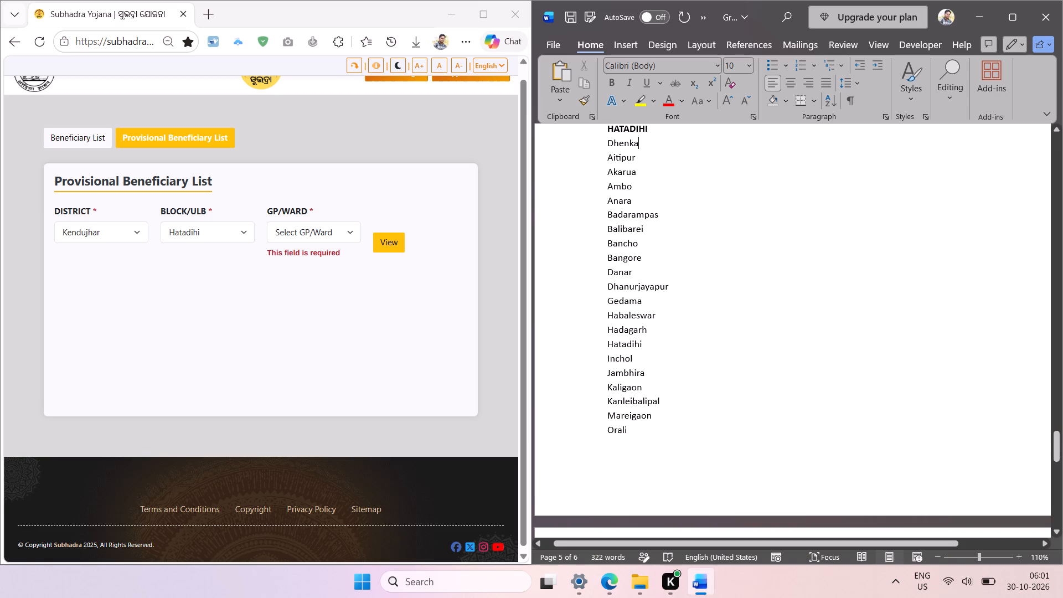
Insert a page break before the HATADIHI heading so its list starts on a new page.
{"action": "key", "text": "Up"}
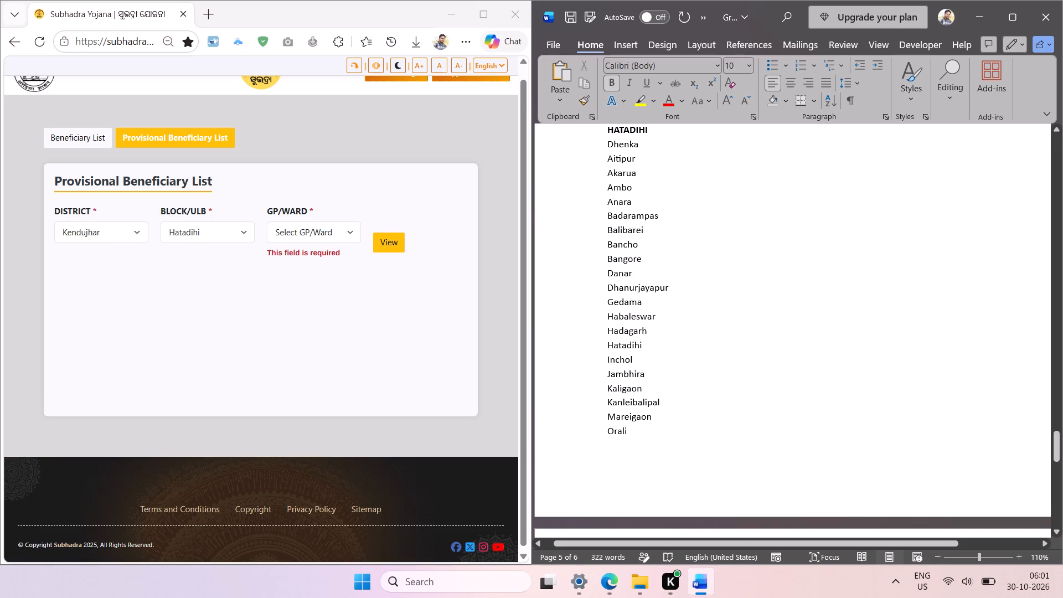
{"action": "key", "text": "Left"}
{"action": "key", "text": "Left"}
{"action": "key", "text": "Left"}
{"action": "key", "text": "Left"}
{"action": "key", "text": "Left"}
{"action": "key", "text": "Left"}
{"action": "key", "text": "ctrl+Return"}
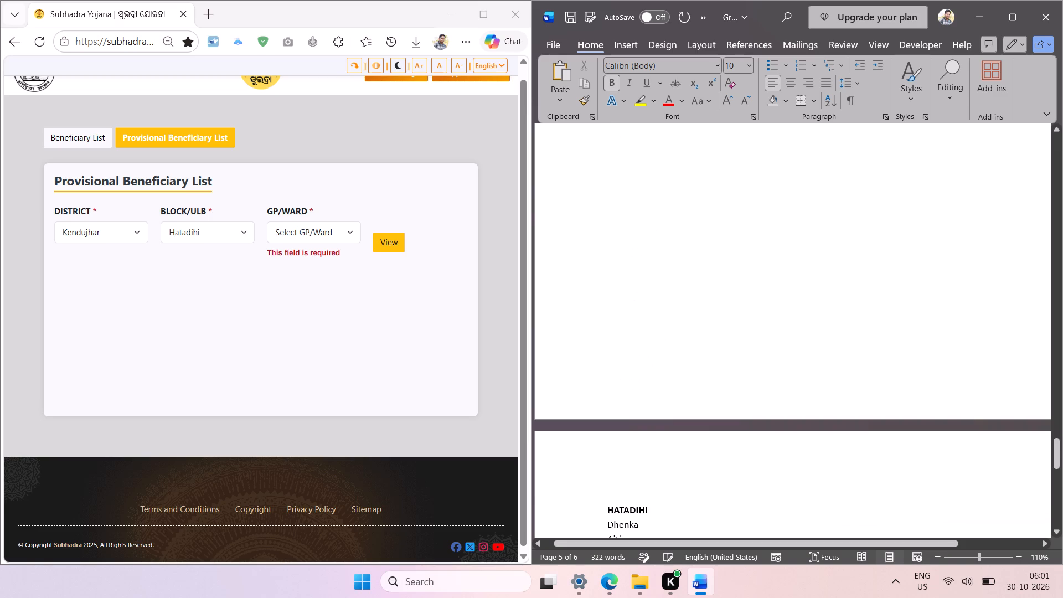
Sort the names from Dhenka to Sulana alphabetically in ascending order and format them as a numbered list.
{"action": "scroll", "coordinate": [1021, 400], "scroll_direction": "down", "scroll_amount": 4}
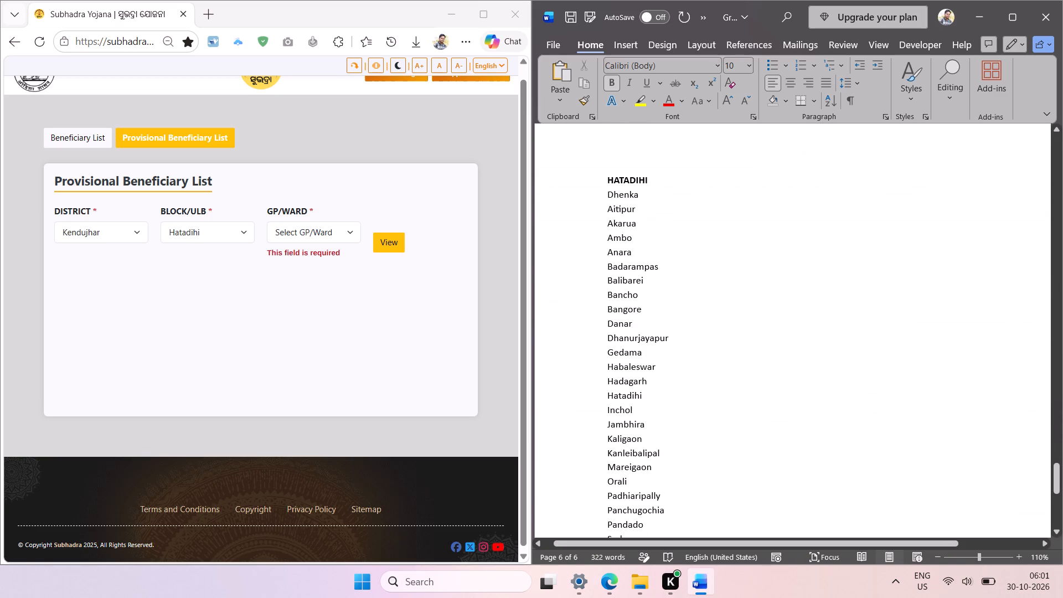
{"action": "key", "text": "Down"}
{"action": "scroll", "coordinate": [1003, 457], "scroll_direction": "down", "scroll_amount": 1}
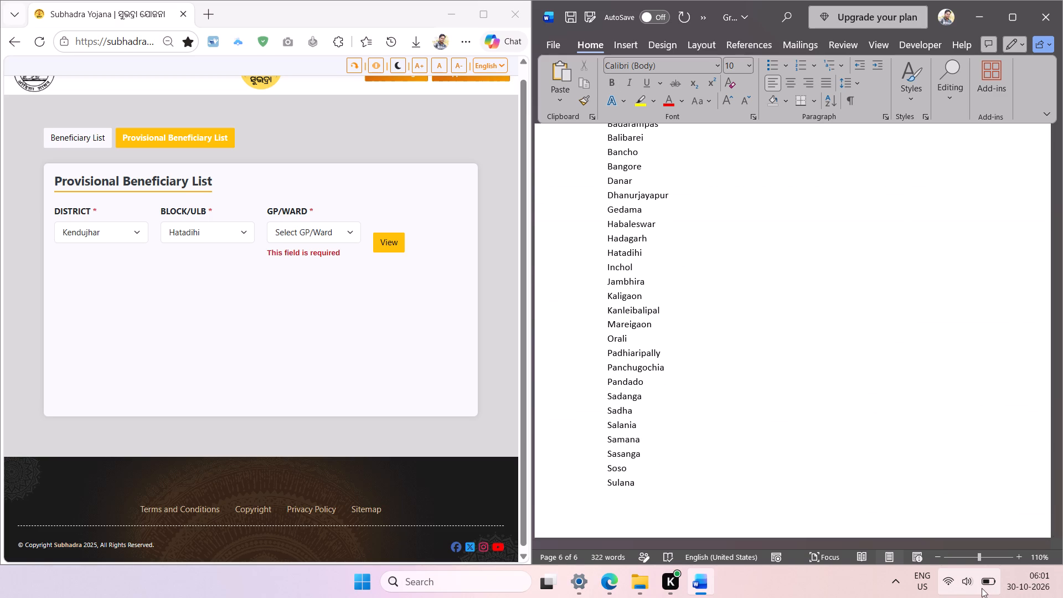
{"action": "left_click", "coordinate": [638, 484], "text": "shift"}
{"action": "left_click", "coordinate": [829, 101]}
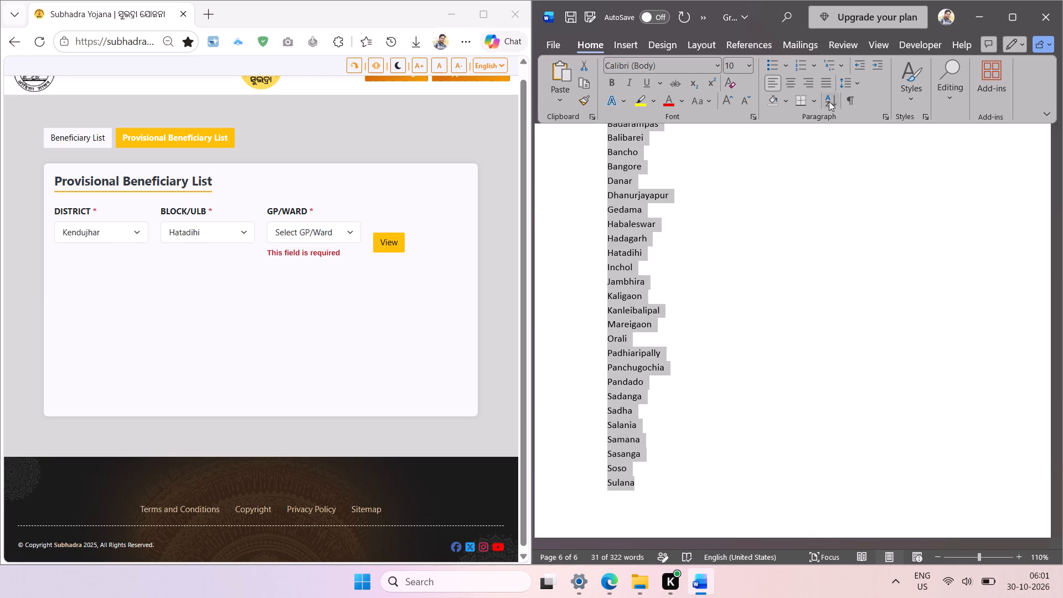
{"action": "key", "text": "Return"}
{"action": "left_click", "coordinate": [799, 64]}
{"action": "left_click", "coordinate": [863, 67]}
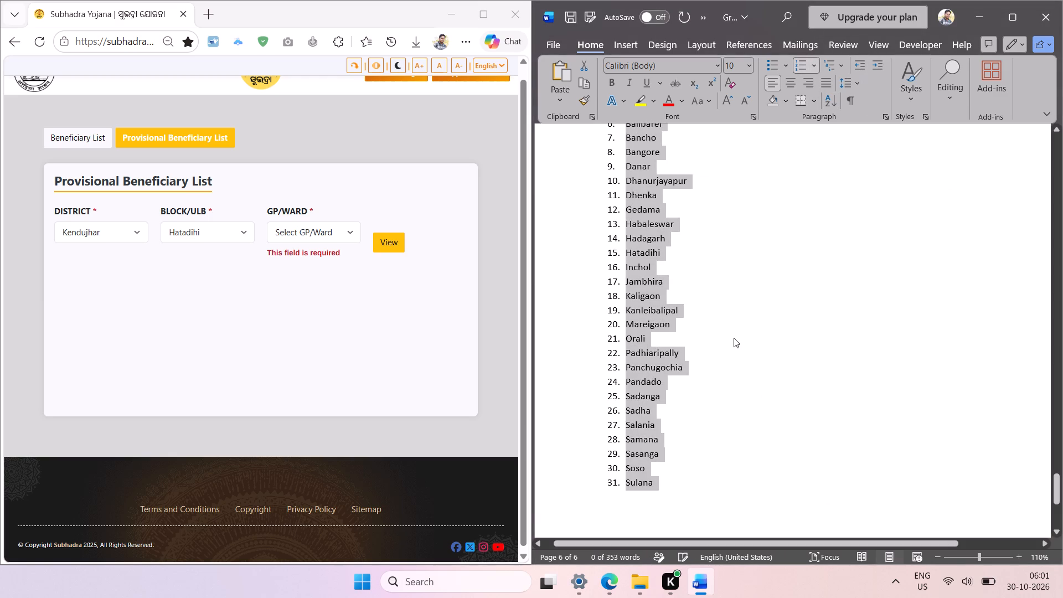
{"action": "left_click", "coordinate": [734, 338]}
Copy the HATADIHI heading and paste it below Sulana, after a blank line, outside the numbered list.
{"action": "scroll", "coordinate": [734, 338], "scroll_direction": "up", "scroll_amount": 2}
{"action": "double_click", "coordinate": [627, 393]}
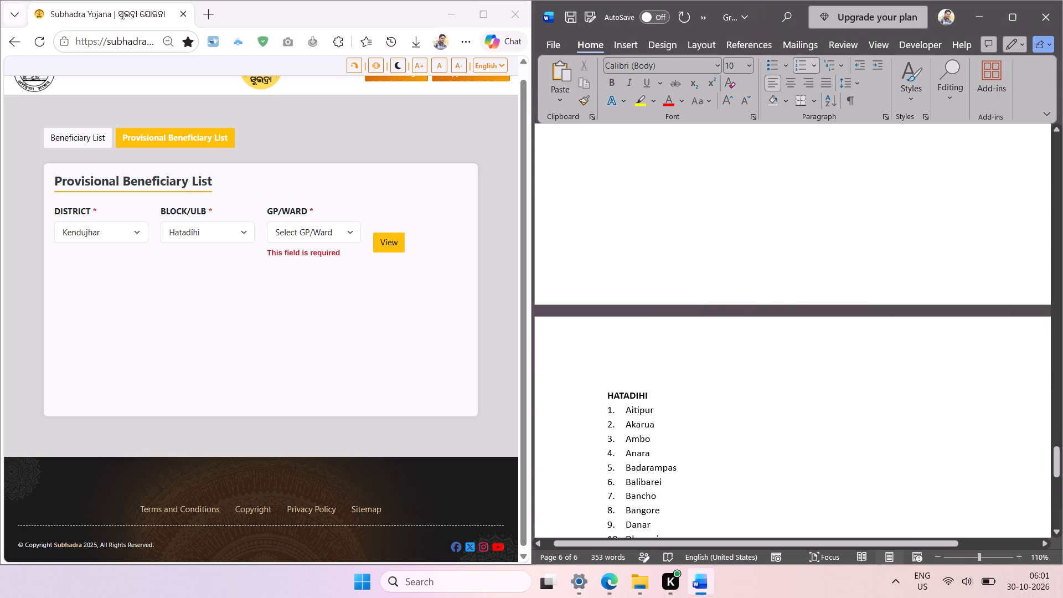
{"action": "key", "text": "ctrl+c"}
{"action": "left_click", "coordinate": [719, 440]}
{"action": "scroll", "coordinate": [718, 439], "scroll_direction": "down", "scroll_amount": 2}
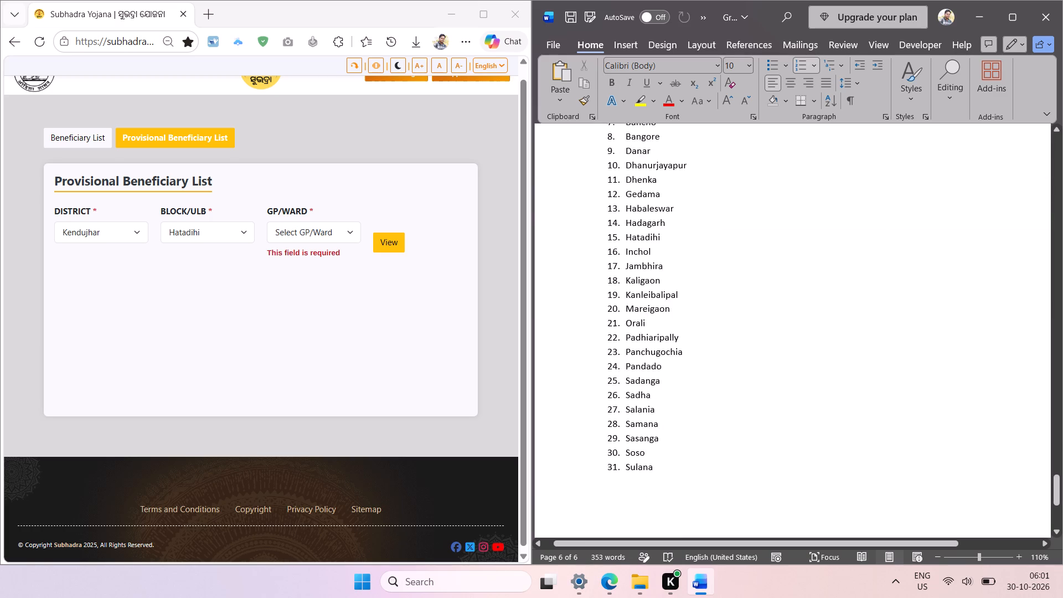
{"action": "scroll", "coordinate": [706, 416], "scroll_direction": "down", "scroll_amount": 2}
{"action": "left_click", "coordinate": [664, 224]}
{"action": "left_click", "coordinate": [669, 230]}
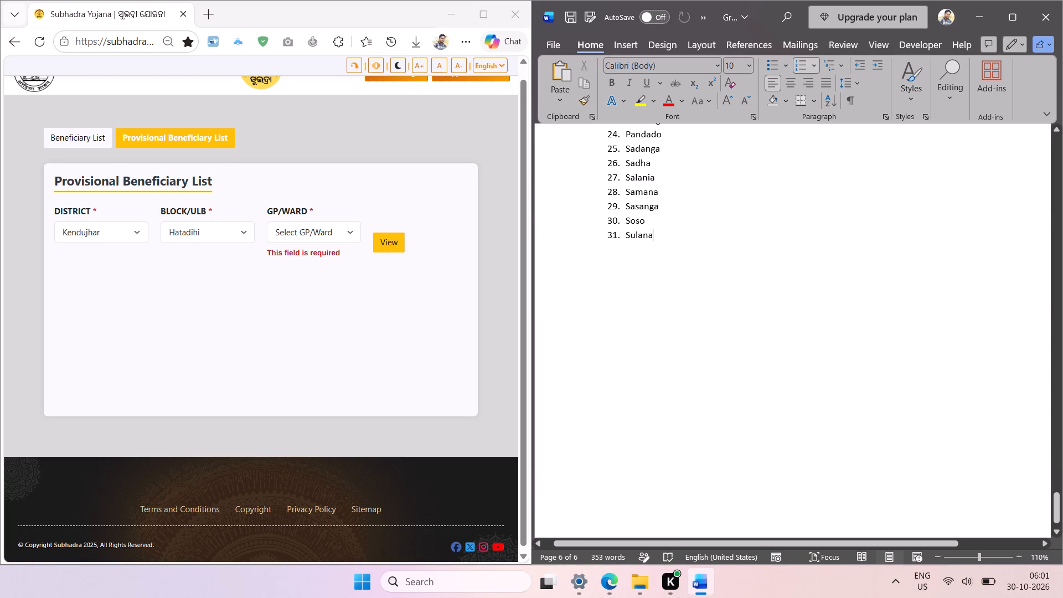
{"action": "key", "text": "Return"}
{"action": "key", "text": "Return"}
{"action": "key", "text": "Return"}
{"action": "key", "text": "ctrl+v"}
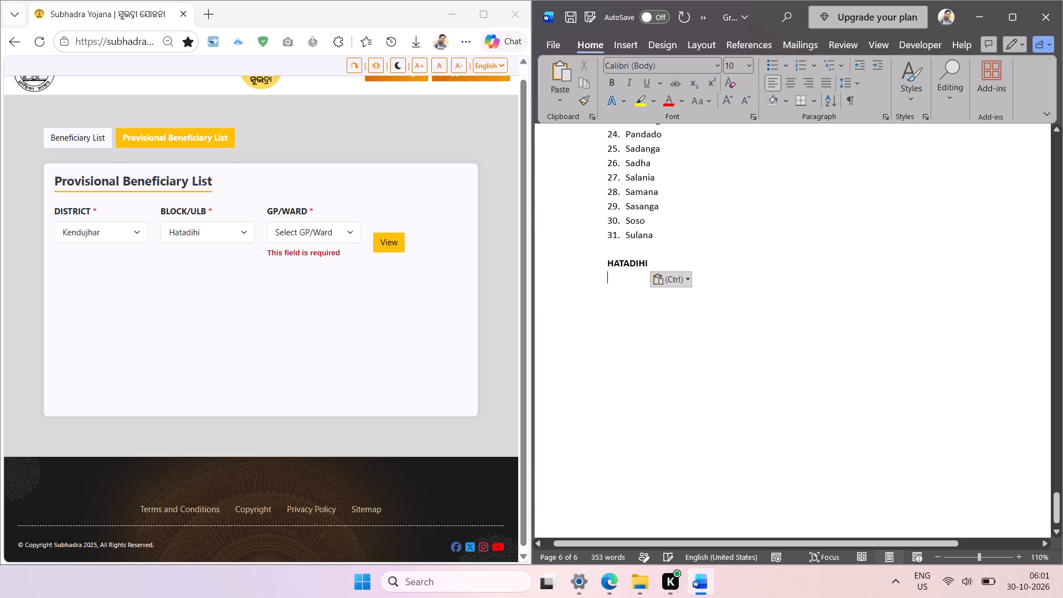
Select the Jhumpura block on the website, capture its name as text and replace the copied HATADIHI heading with it in uppercase.
{"action": "scroll", "coordinate": [679, 308], "scroll_direction": "down", "scroll_amount": 2}
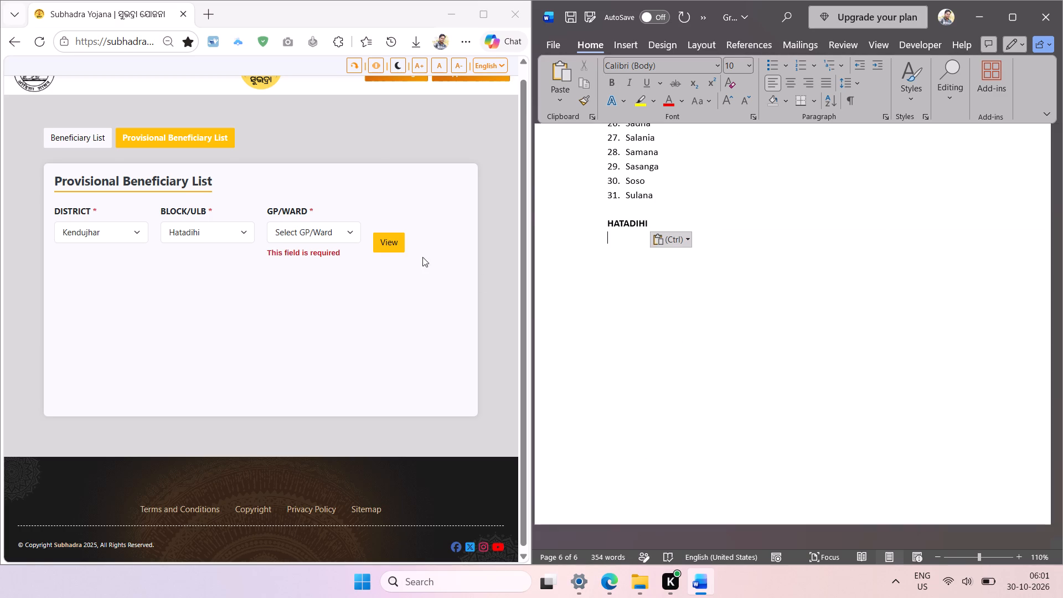
{"action": "left_click", "coordinate": [249, 225]}
{"action": "left_click", "coordinate": [228, 400]}
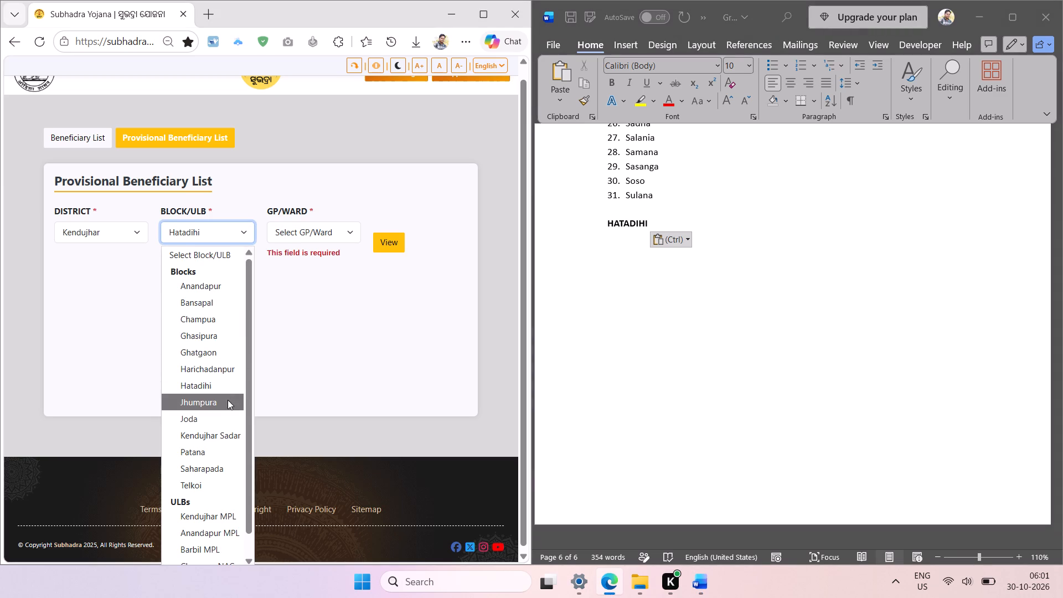
{"action": "left_click", "coordinate": [261, 331]}
{"action": "key", "text": "shift+super+t"}
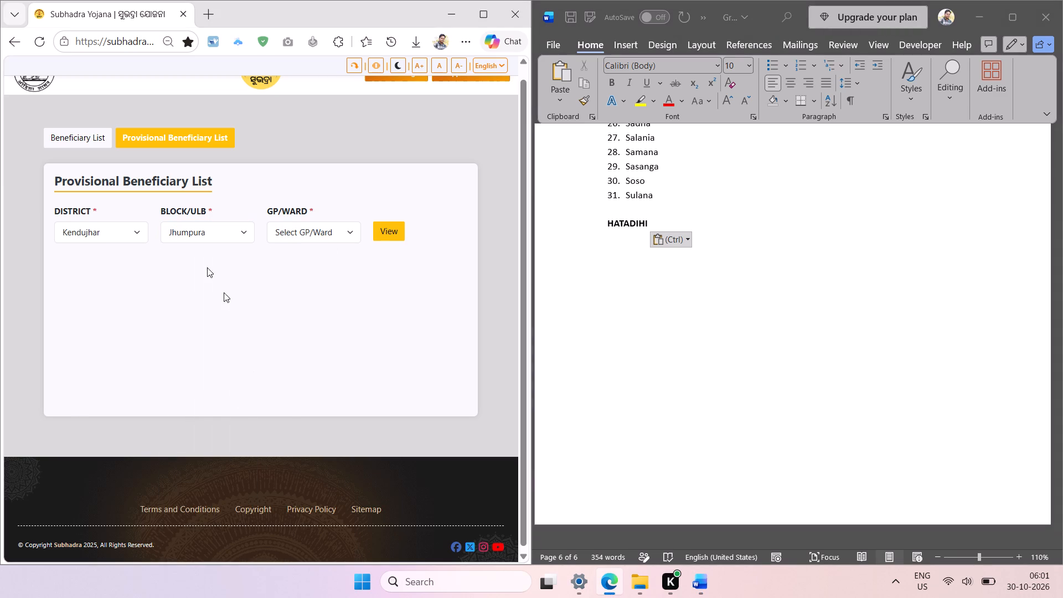
{"action": "left_click_drag", "start_coordinate": [164, 218], "coordinate": [234, 326]}
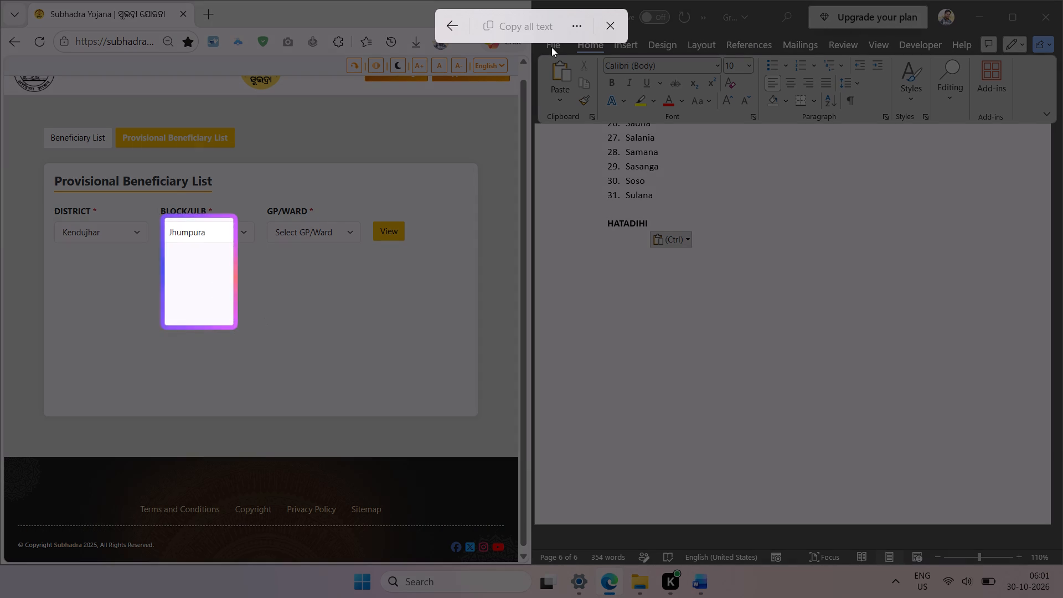
{"action": "left_click", "coordinate": [507, 22]}
{"action": "left_click", "coordinate": [659, 200]}
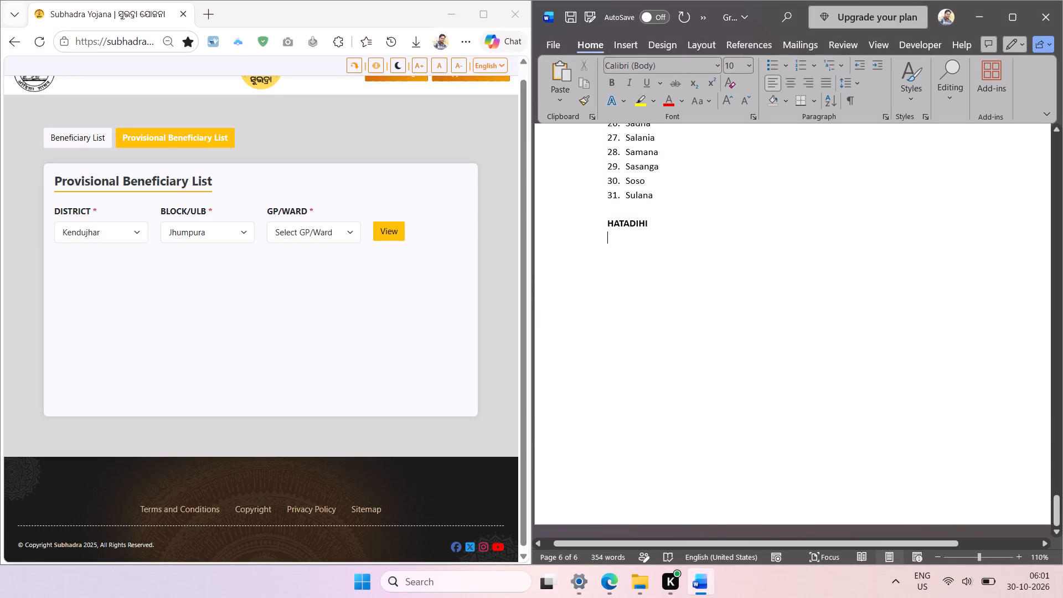
{"action": "double_click", "coordinate": [625, 226]}
{"action": "key", "text": "ctrl+v"}
{"action": "key", "text": "shift+F3"}
{"action": "left_click", "coordinate": [353, 236]}
{"action": "left_click", "coordinate": [353, 236]}
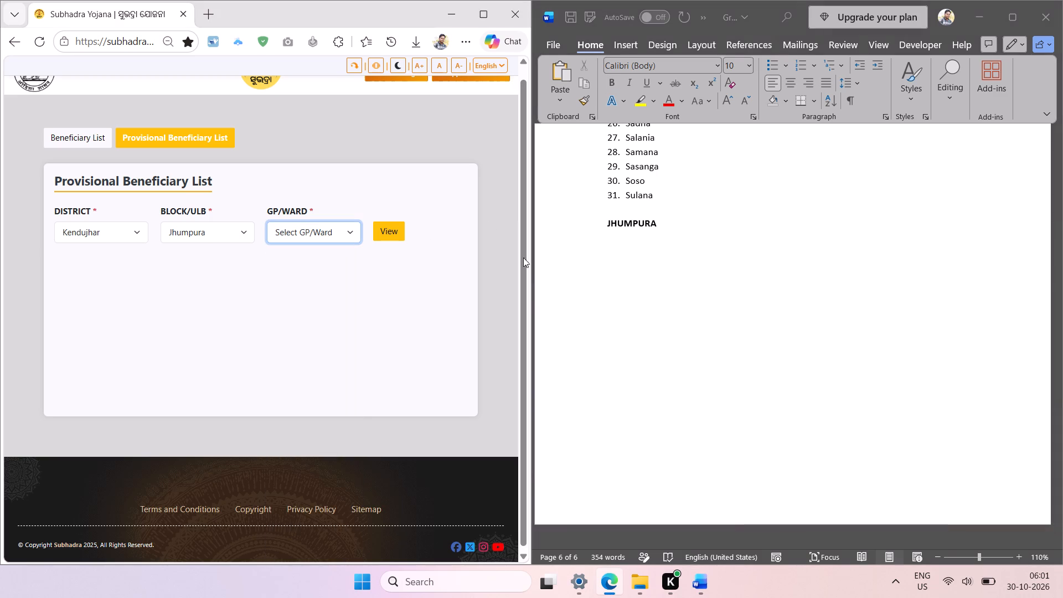
Insert a page break before the JHUMPURA heading in the Word document.
{"action": "left_click", "coordinate": [687, 254]}
{"action": "left_click", "coordinate": [606, 225]}
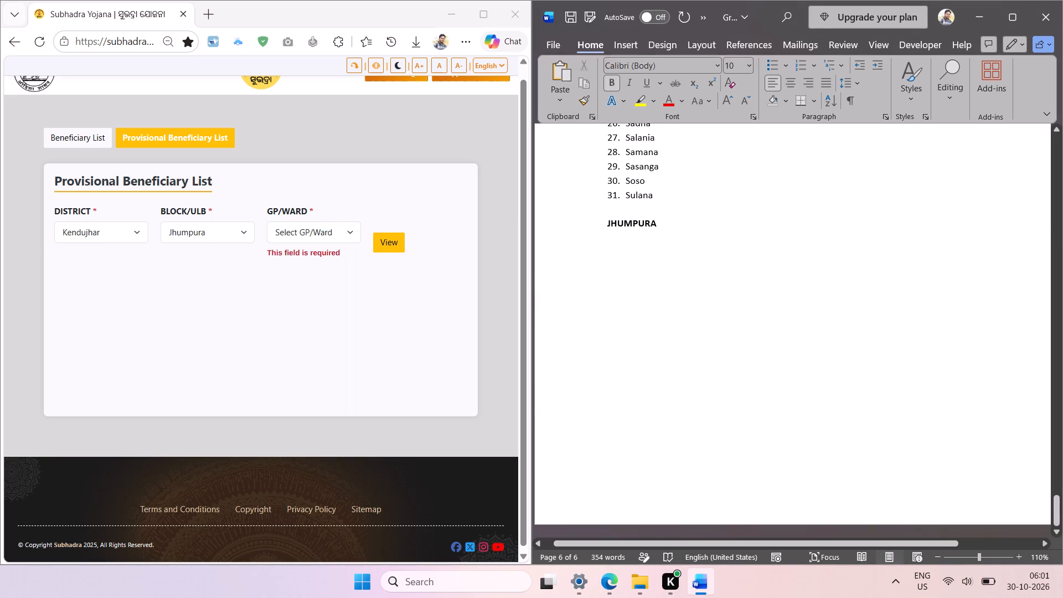
{"action": "key", "text": "ctrl+Return"}
{"action": "scroll", "coordinate": [665, 243], "scroll_direction": "down", "scroll_amount": 2}
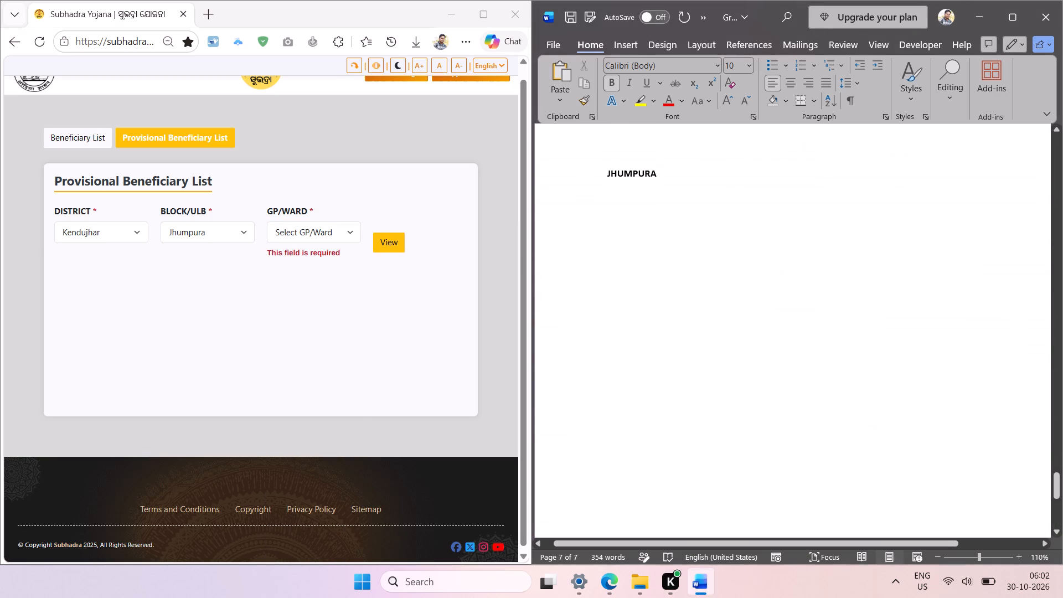
Capture Jhumpura's gram panchayat names from Arsala to Naradpur as text from the website and paste them under the JHUMPURA heading.
{"action": "scroll", "coordinate": [665, 243], "scroll_direction": "down", "scroll_amount": 2}
{"action": "left_click", "coordinate": [345, 229]}
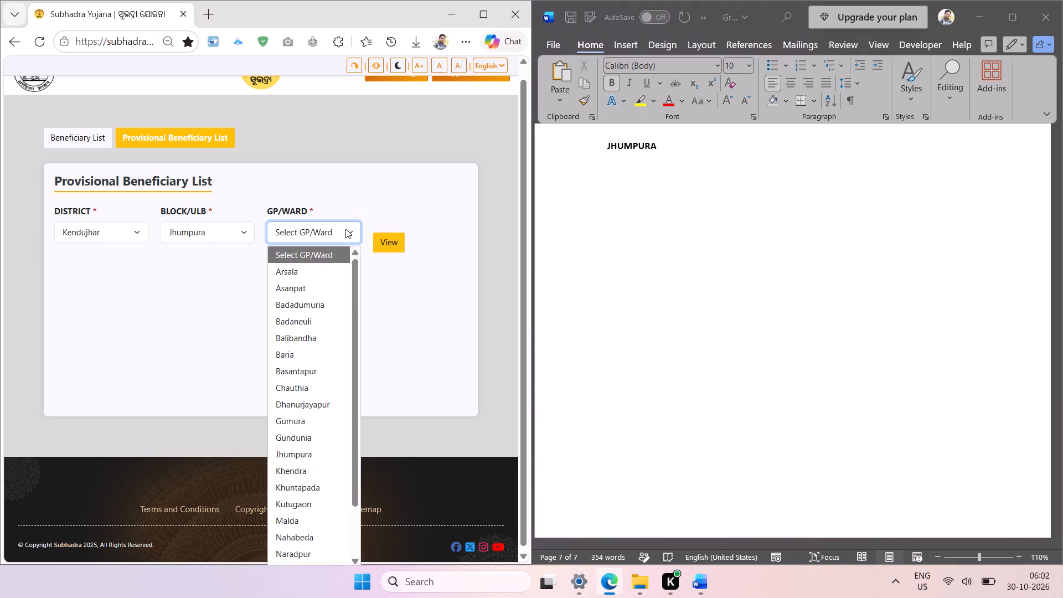
{"action": "key", "text": "shift+super+t"}
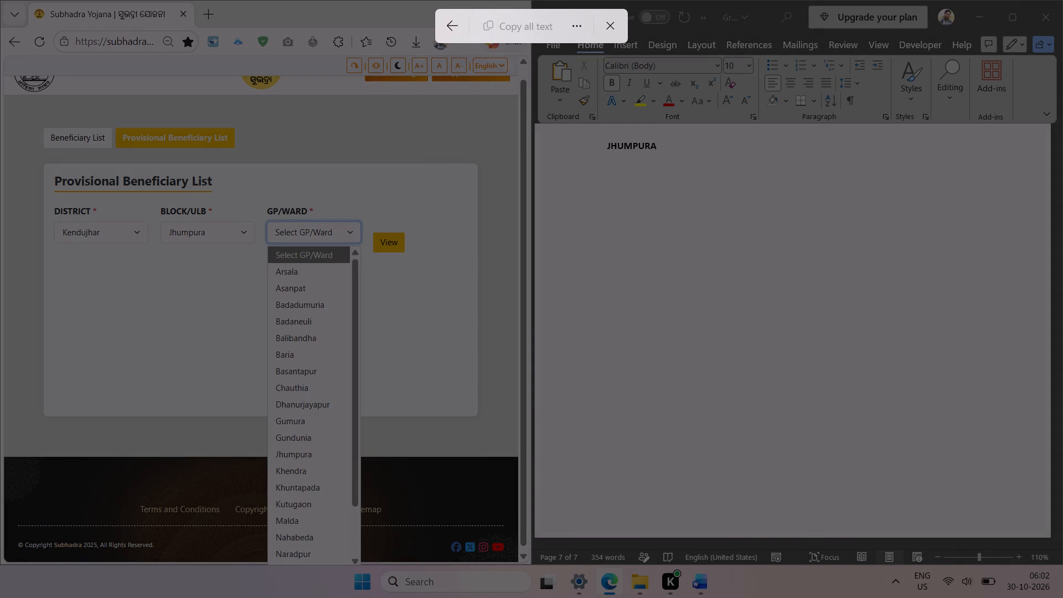
{"action": "left_click_drag", "start_coordinate": [271, 264], "coordinate": [347, 559]}
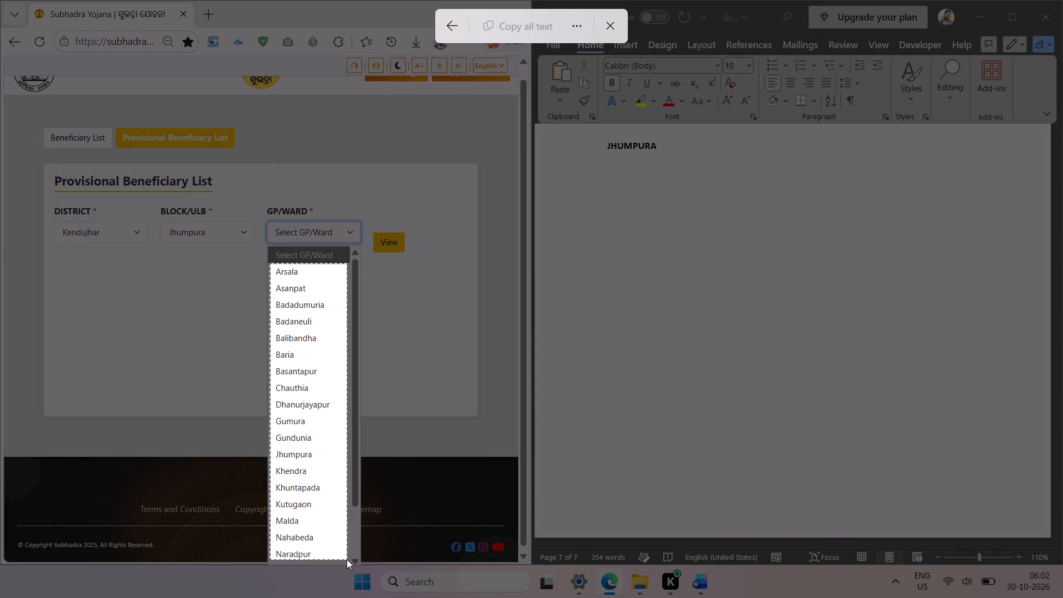
{"action": "left_click_drag", "start_coordinate": [347, 559], "coordinate": [347, 560]}
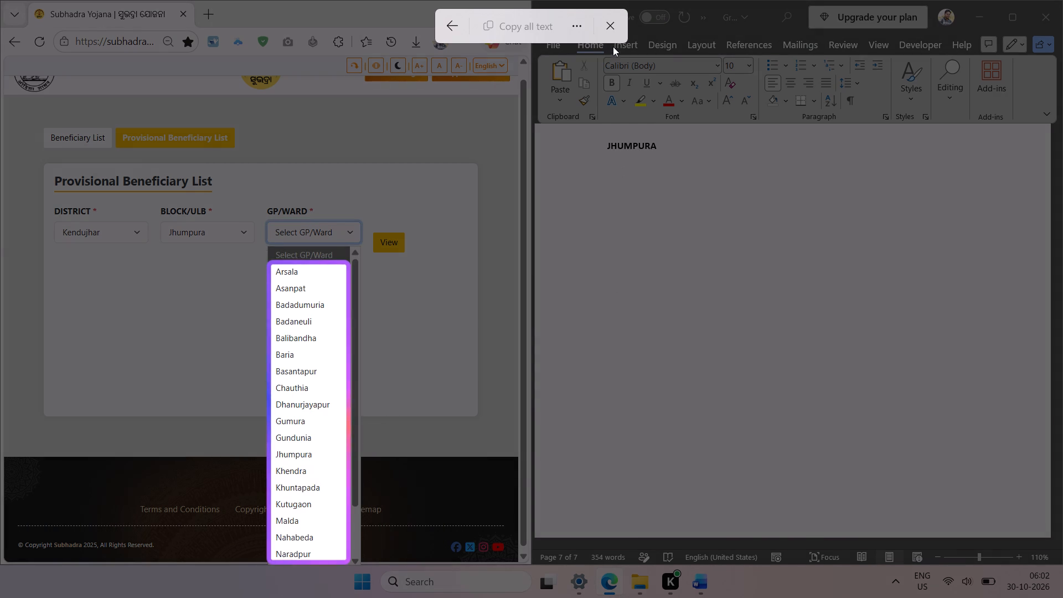
{"action": "left_click", "coordinate": [516, 20]}
{"action": "left_click", "coordinate": [610, 173]}
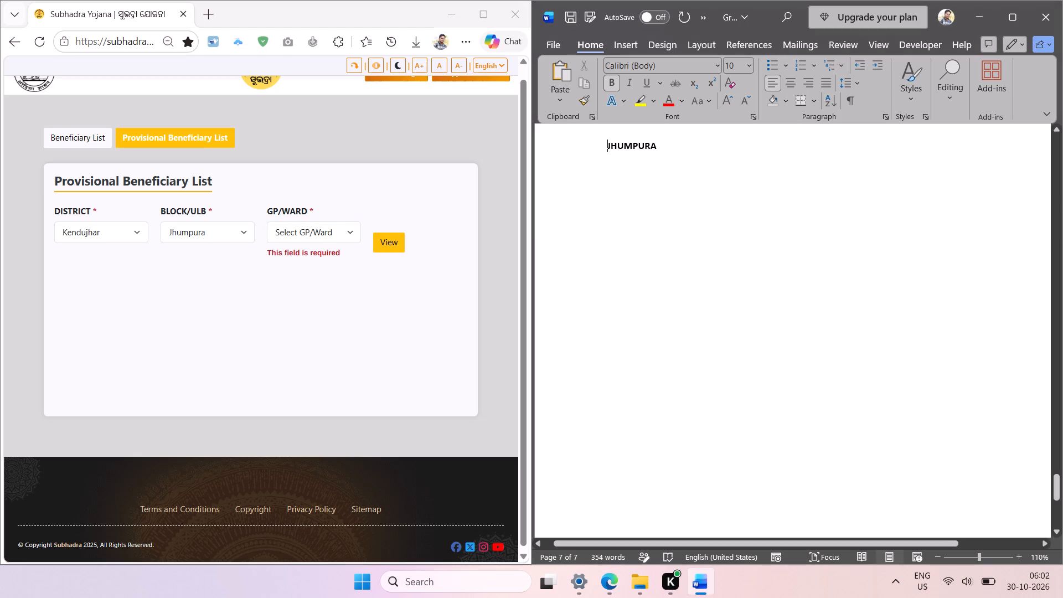
{"action": "left_click", "coordinate": [667, 146]}
{"action": "key", "text": "Return"}
{"action": "key", "text": "ctrl+v"}
Capture Jhumpura's gram panchayat names from Naradpur to Ukhunda as text from the website and paste them below the existing names.
{"action": "key", "text": "Return"}
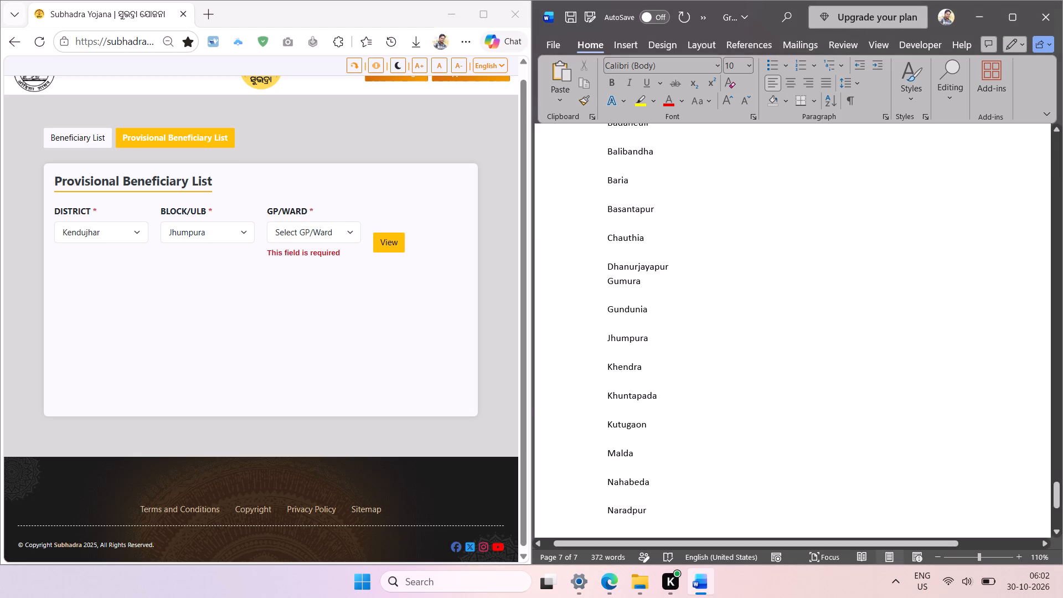
{"action": "key", "text": "Return"}
{"action": "left_click", "coordinate": [344, 227]}
{"action": "left_click_drag", "start_coordinate": [359, 304], "coordinate": [359, 327]}
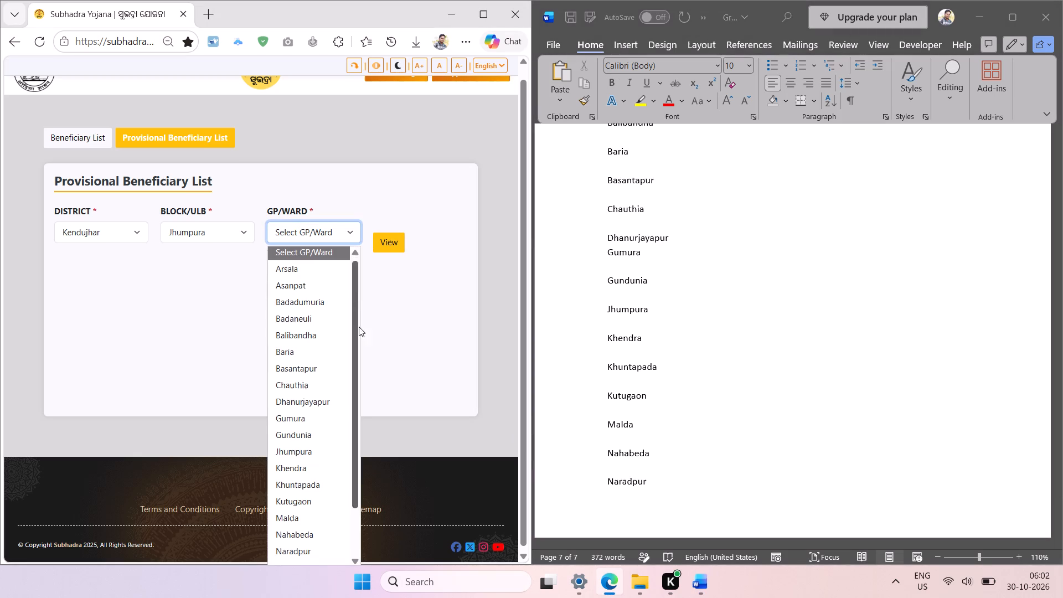
{"action": "left_click_drag", "start_coordinate": [359, 327], "coordinate": [362, 467]}
{"action": "key", "text": "shift+super+t"}
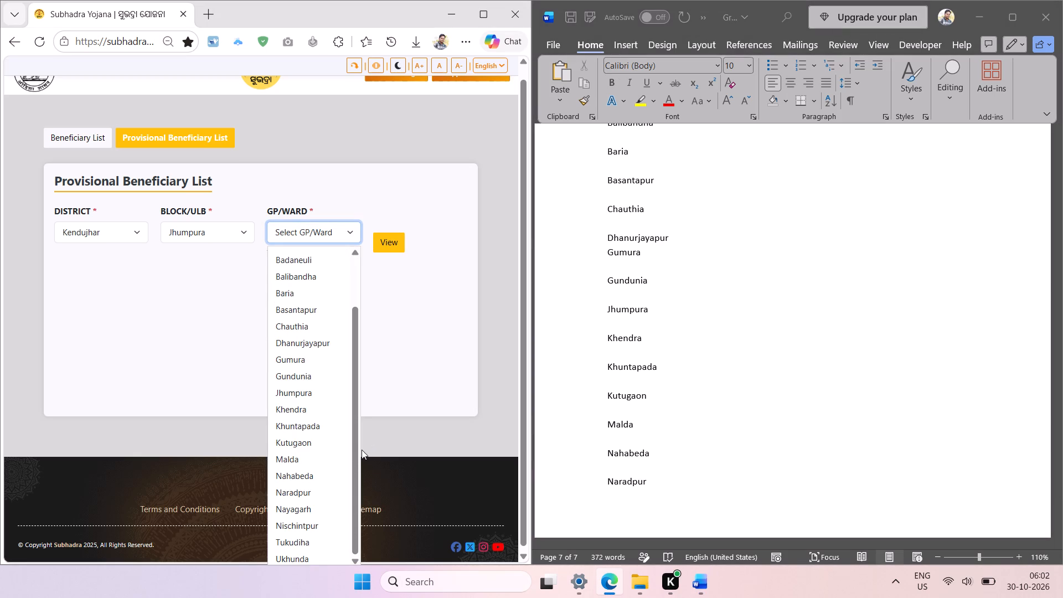
{"action": "left_click_drag", "start_coordinate": [271, 487], "coordinate": [293, 515]}
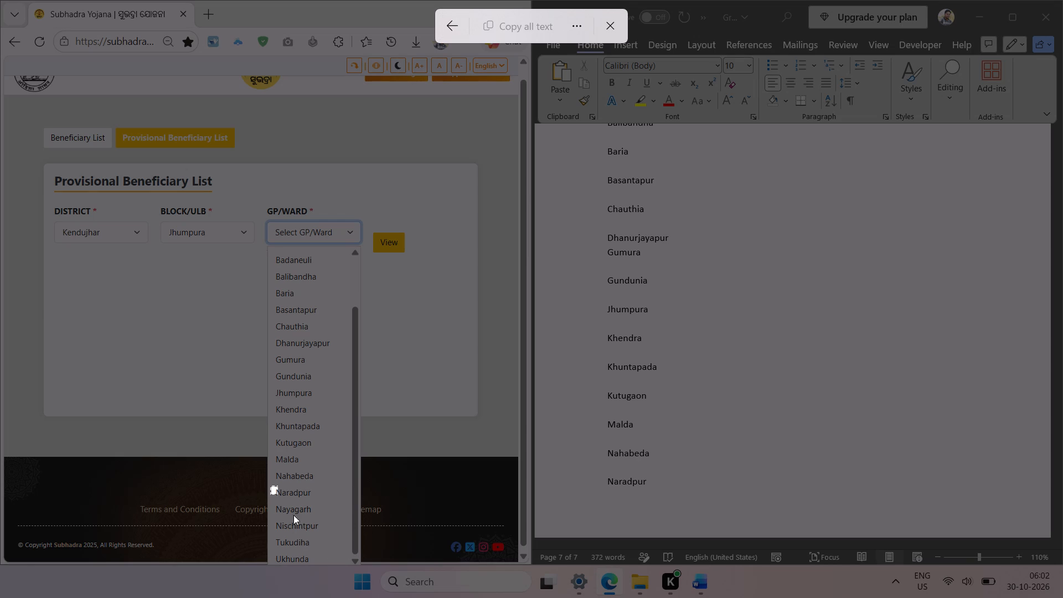
{"action": "left_click_drag", "start_coordinate": [293, 515], "coordinate": [335, 590]}
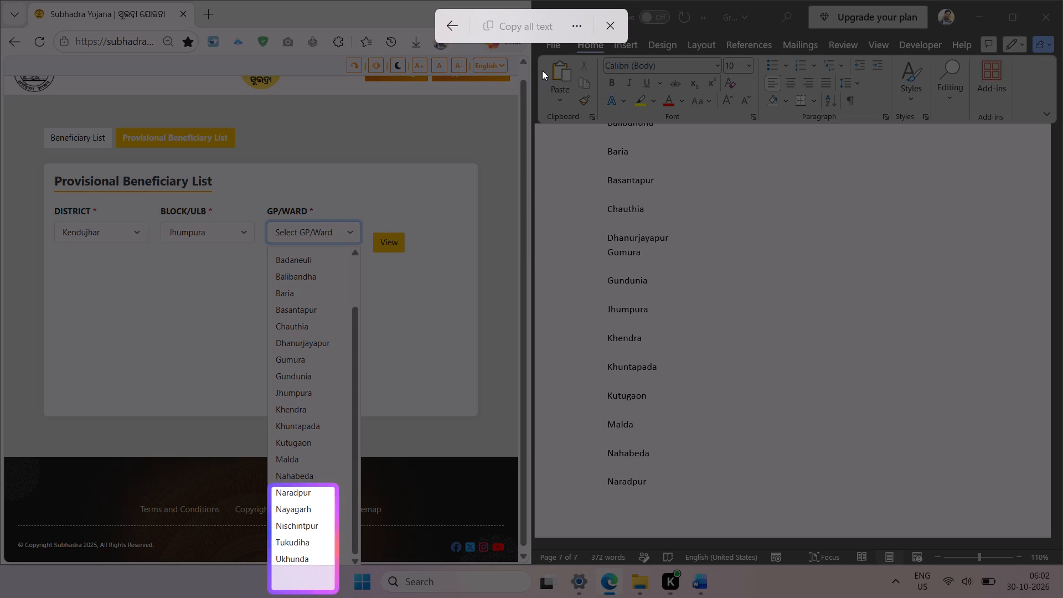
{"action": "left_click", "coordinate": [528, 26]}
{"action": "left_click", "coordinate": [626, 497]}
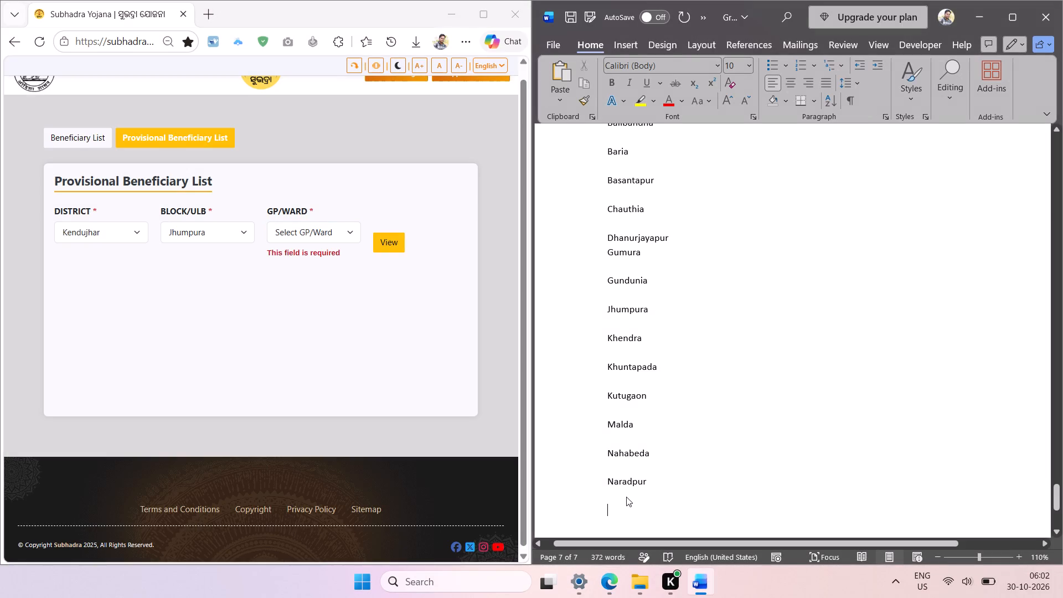
{"action": "key", "text": "ctrl+v"}
Delete the duplicate Naradpur entry from the Jhumpura list.
{"action": "double_click", "coordinate": [632, 393]}
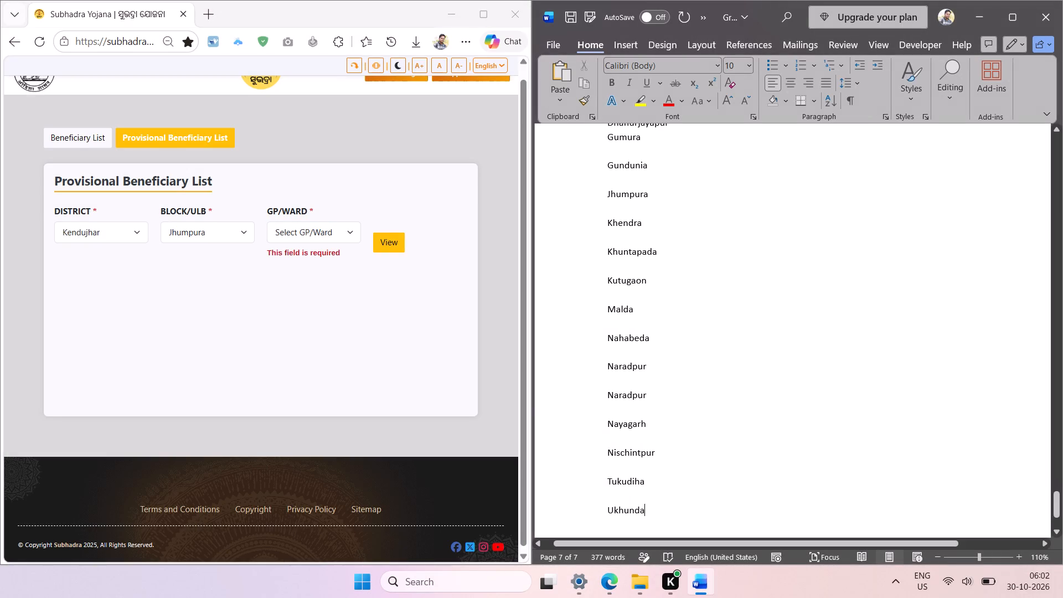
{"action": "key", "text": "BackSpace"}
Remove the blank lines between the Jhumpura entries from Ukhunda up to Gumura.
{"action": "left_click", "coordinate": [623, 484]}
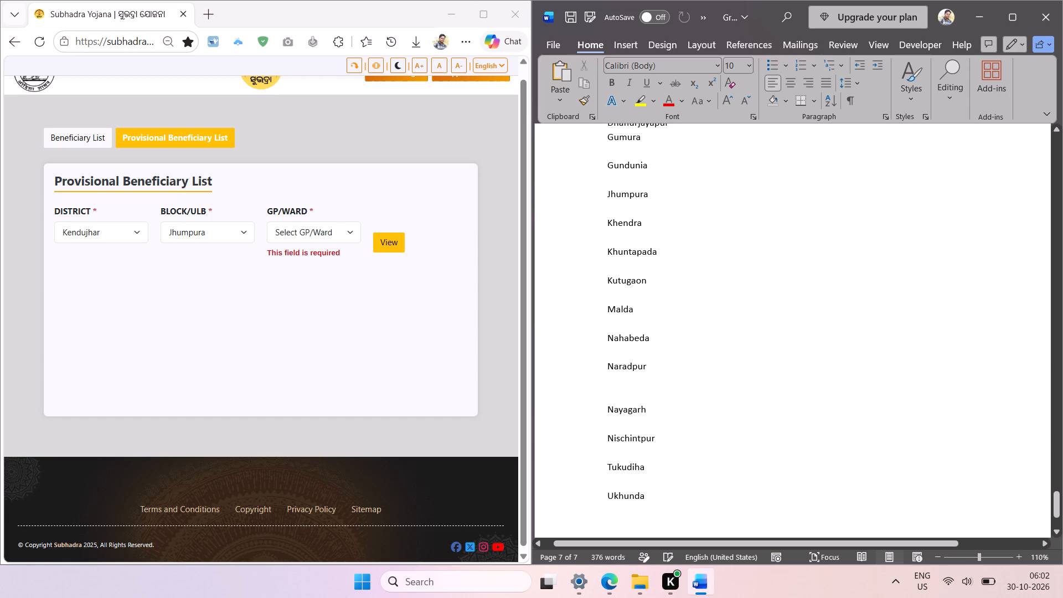
{"action": "key", "text": "BackSpace"}
{"action": "key", "text": "Up"}
{"action": "key", "text": "BackSpace"}
{"action": "key", "text": "Up"}
{"action": "key", "text": "BackSpace"}
{"action": "key", "text": "Up"}
{"action": "key", "text": "BackSpace"}
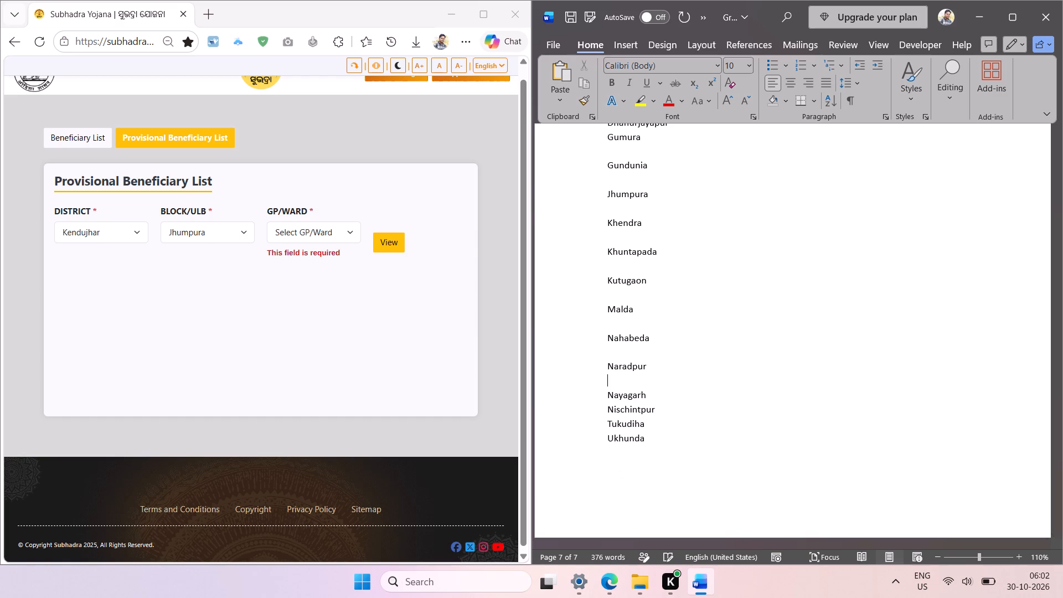
{"action": "key", "text": "BackSpace"}
{"action": "key", "text": "Up"}
{"action": "key", "text": "BackSpace"}
{"action": "key", "text": "Up"}
{"action": "key", "text": "BackSpace"}
{"action": "key", "text": "Up"}
{"action": "key", "text": "BackSpace"}
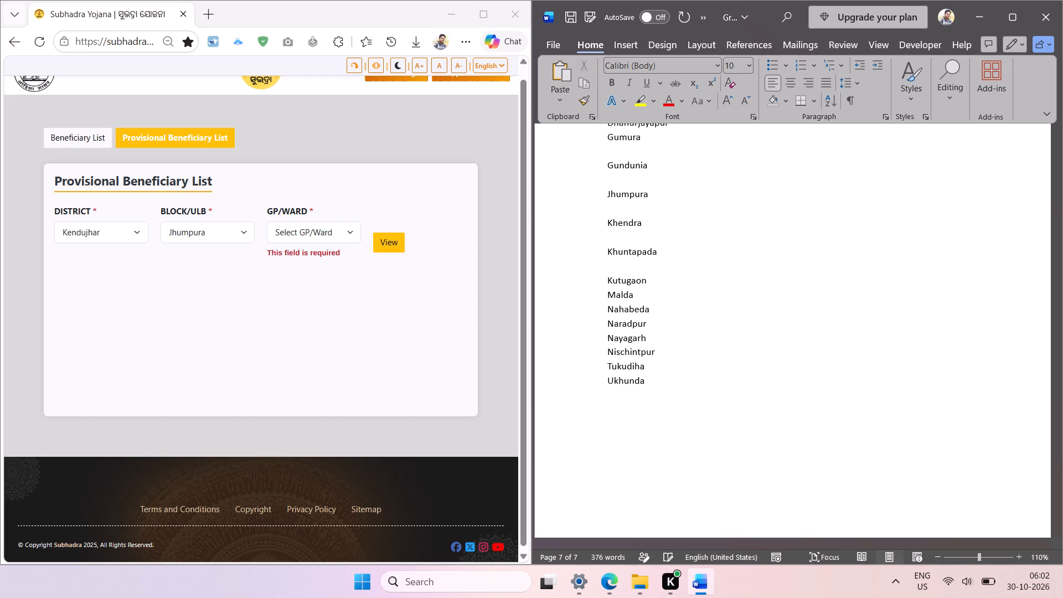
{"action": "key", "text": "Up"}
{"action": "key", "text": "BackSpace"}
{"action": "key", "text": "Up"}
{"action": "key", "text": "BackSpace"}
{"action": "key", "text": "Up"}
{"action": "key", "text": "BackSpace"}
{"action": "key", "text": "Up"}
{"action": "key", "text": "BackSpace"}
{"action": "key", "text": "Up"}
{"action": "key", "text": "BackSpace"}
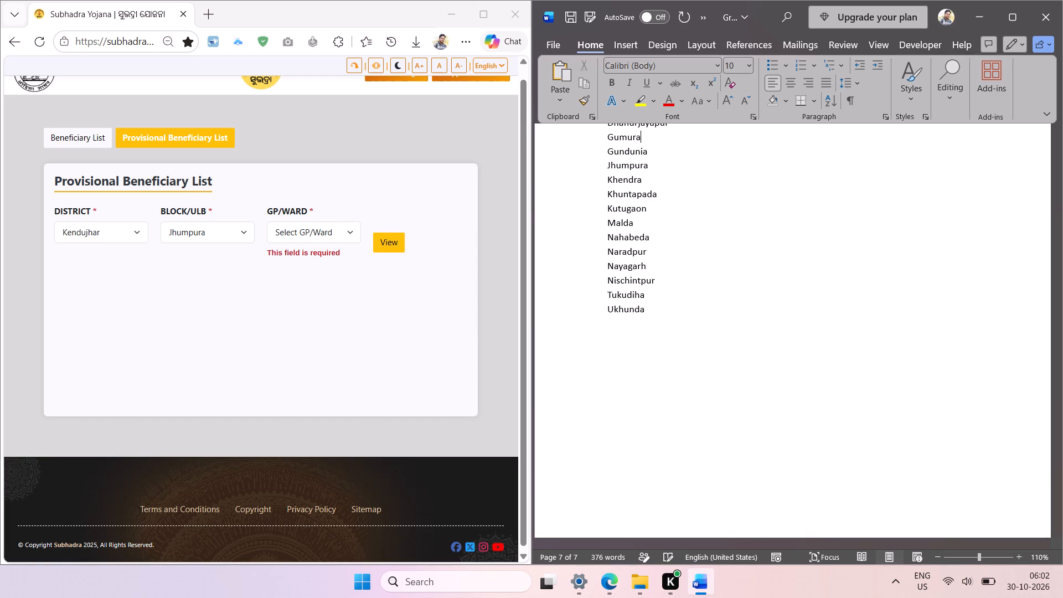
Remove the remaining blank lines between the Jhumpura entries from Dhanurjayapur up to Arsala.
{"action": "scroll", "coordinate": [703, 481], "scroll_direction": "up", "scroll_amount": 3}
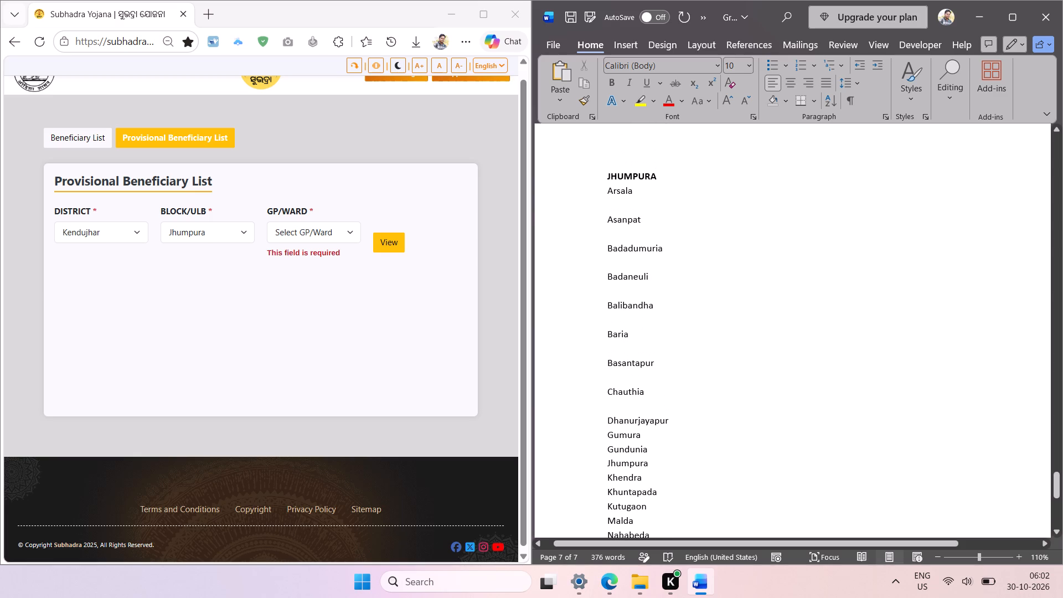
{"action": "key", "text": "Up"}
{"action": "key", "text": "Up"}
{"action": "key", "text": "BackSpace"}
{"action": "key", "text": "Up"}
{"action": "key", "text": "BackSpace"}
{"action": "key", "text": "Up"}
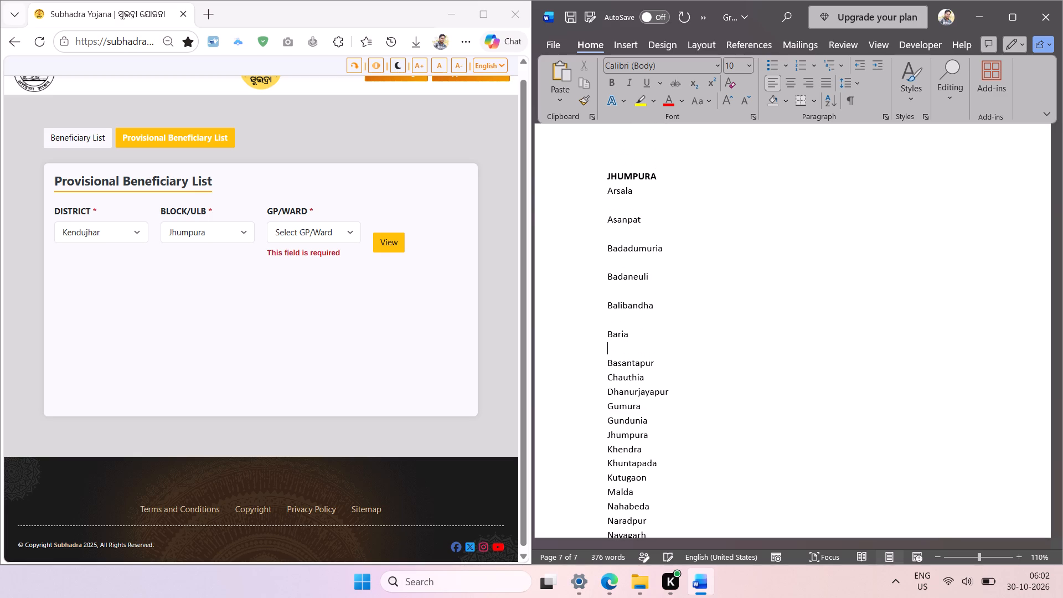
{"action": "key", "text": "BackSpace"}
{"action": "key", "text": "Up"}
{"action": "key", "text": "BackSpace"}
{"action": "key", "text": "Up"}
{"action": "key", "text": "BackSpace"}
{"action": "key", "text": "Up"}
{"action": "key", "text": "BackSpace"}
{"action": "key", "text": "Up"}
{"action": "key", "text": "BackSpace"}
{"action": "key", "text": "Up"}
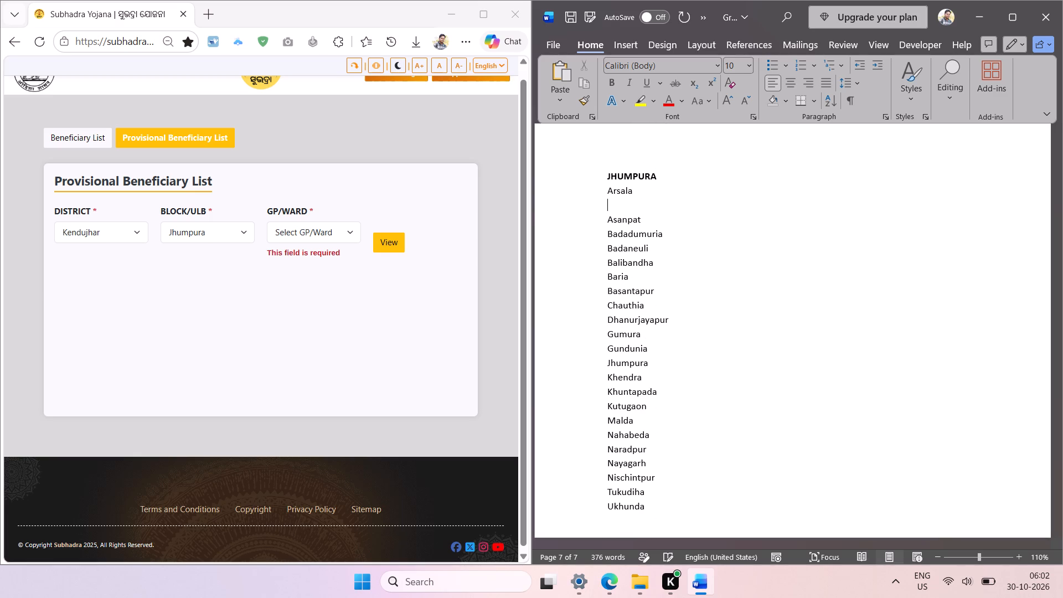
{"action": "key", "text": "BackSpace"}
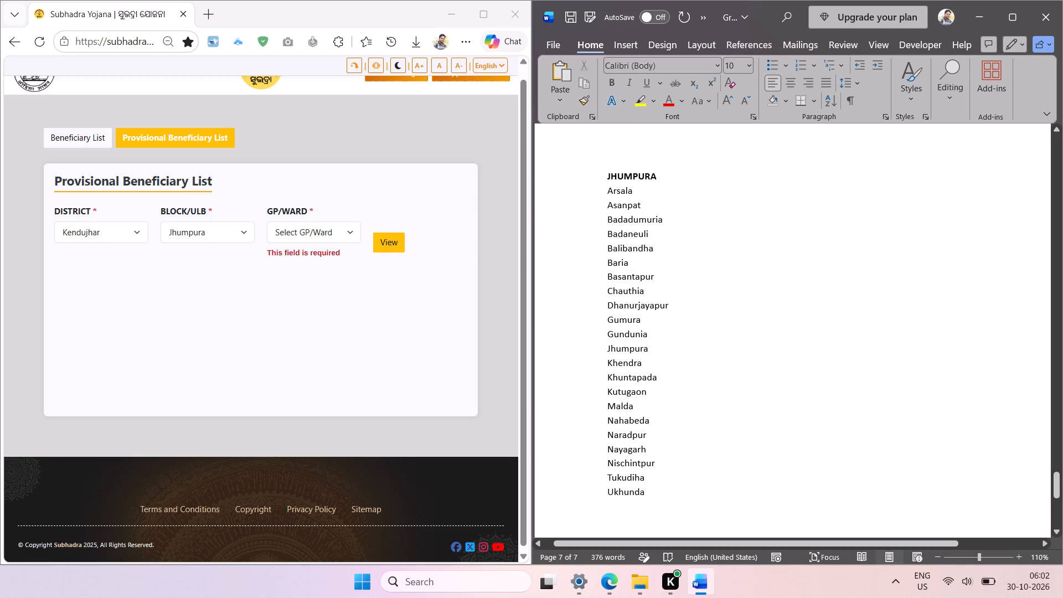
Sort Jhumpura's gram panchayat names from Arsala to Ukhunda alphabetically.
{"action": "left_click", "coordinate": [606, 193]}
{"action": "left_click", "coordinate": [646, 490], "text": "shift"}
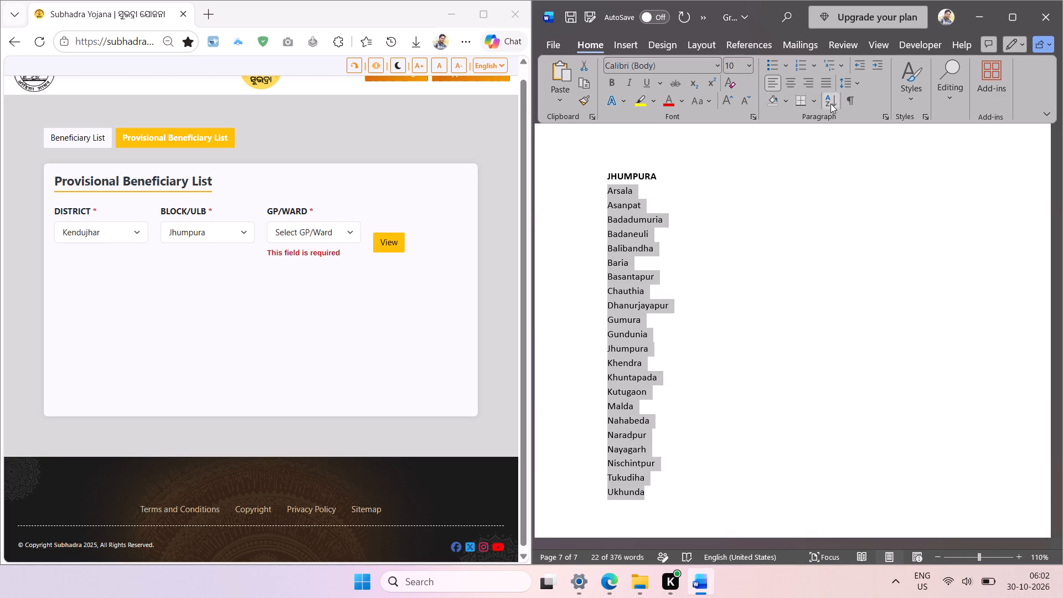
{"action": "left_click", "coordinate": [830, 104]}
{"action": "key", "text": "Return"}
Apply numbering to Jhumpura's gram panchayat names and decrease the list's indent.
{"action": "left_click", "coordinate": [805, 70]}
{"action": "left_click", "coordinate": [863, 73]}
{"action": "left_click", "coordinate": [775, 281]}
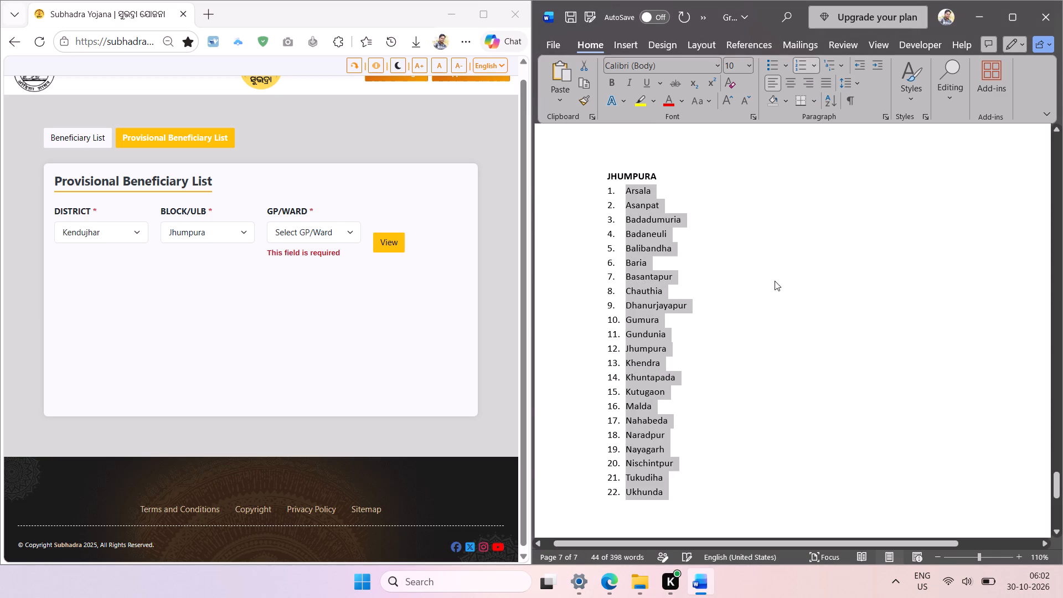
Copy the JHUMPURA heading and paste it below Ukhunda, after a blank line, outside the numbered list.
{"action": "double_click", "coordinate": [644, 181]}
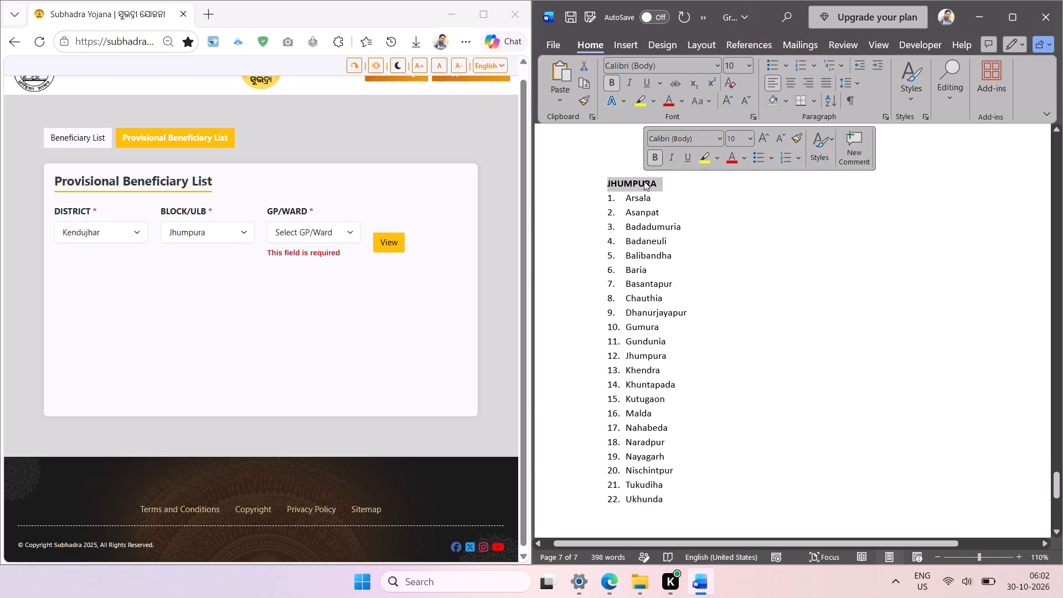
{"action": "key", "text": "ctrl+c"}
{"action": "scroll", "coordinate": [644, 181], "scroll_direction": "down", "scroll_amount": 2}
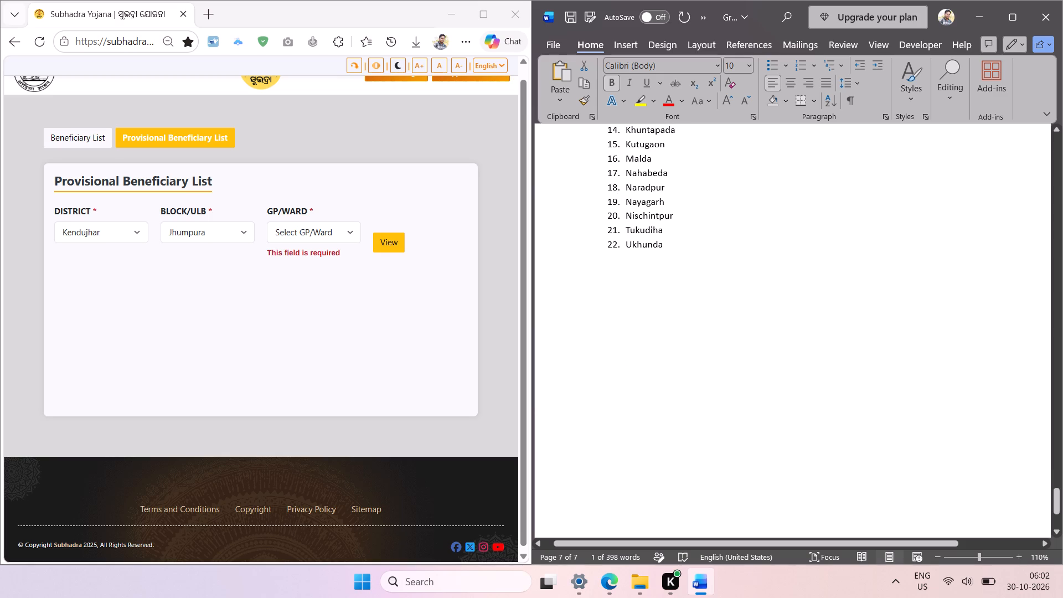
{"action": "left_click", "coordinate": [662, 244]}
{"action": "key", "text": "Return"}
{"action": "key", "text": "Return"}
{"action": "key", "text": "Return"}
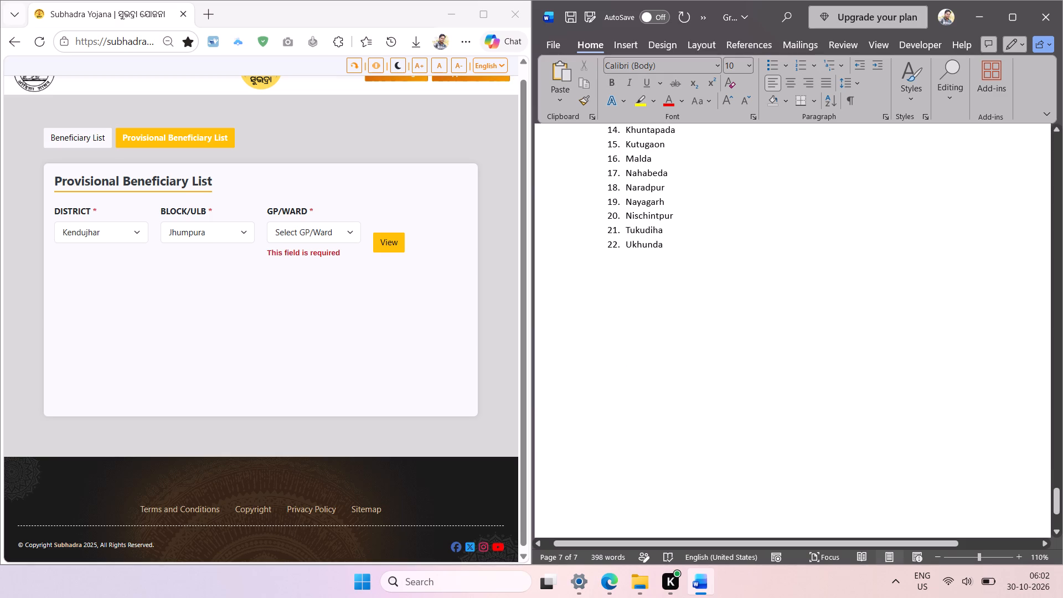
{"action": "key", "text": "ctrl+v"}
{"action": "scroll", "coordinate": [659, 275], "scroll_direction": "down", "scroll_amount": 2}
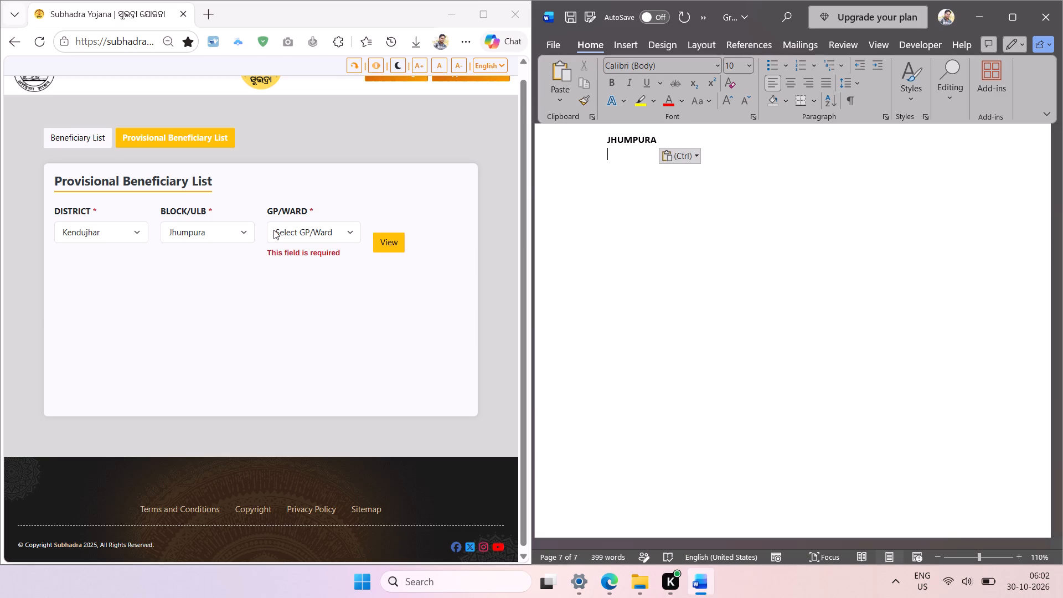
Select the Joda block on the website and replace the copied JHUMPURA heading with JODA, followed by a new line.
{"action": "left_click", "coordinate": [246, 228]}
{"action": "left_click", "coordinate": [229, 414]}
{"action": "left_click", "coordinate": [274, 360]}
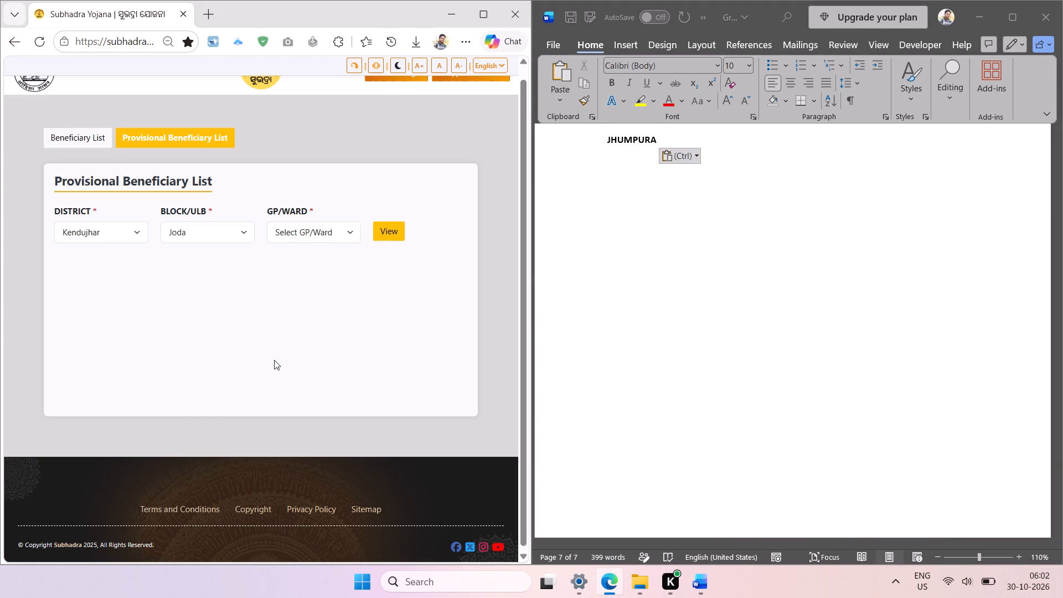
{"action": "left_click", "coordinate": [633, 145]}
{"action": "double_click", "coordinate": [631, 138]}
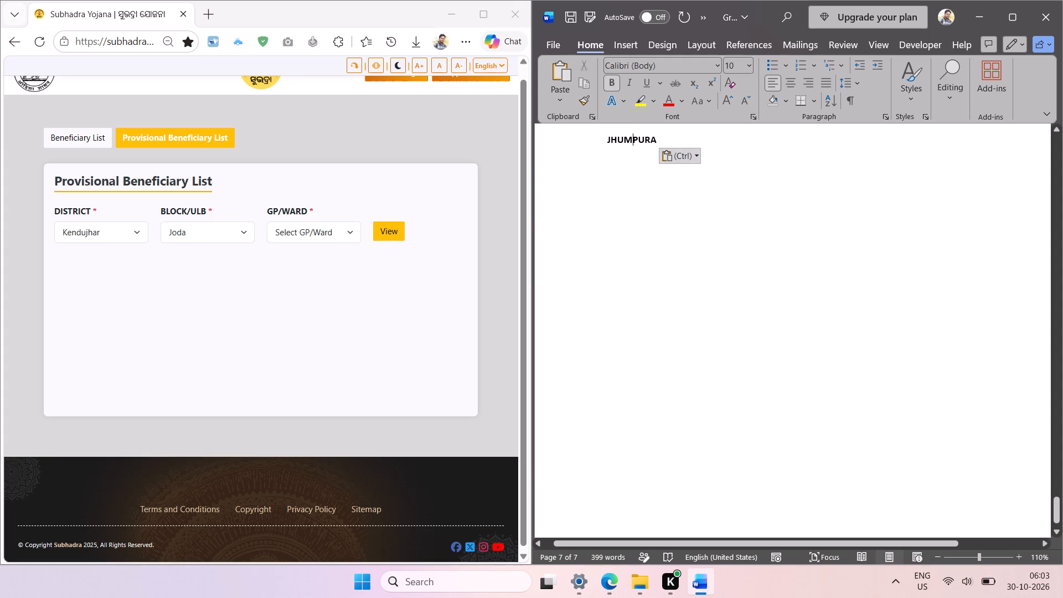
{"action": "type", "text": "JODA"}
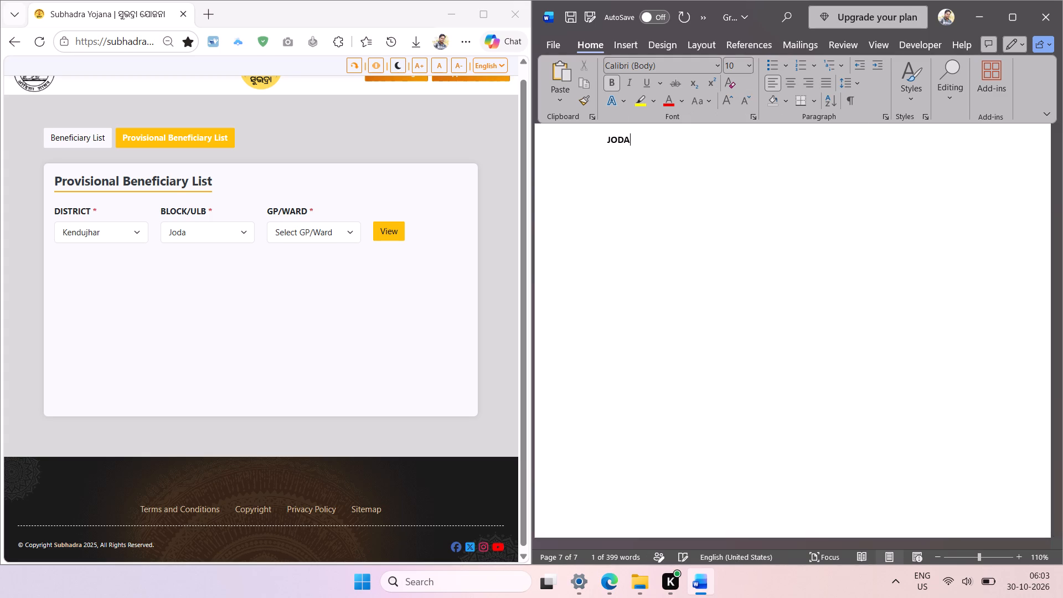
{"action": "key", "text": "Return"}
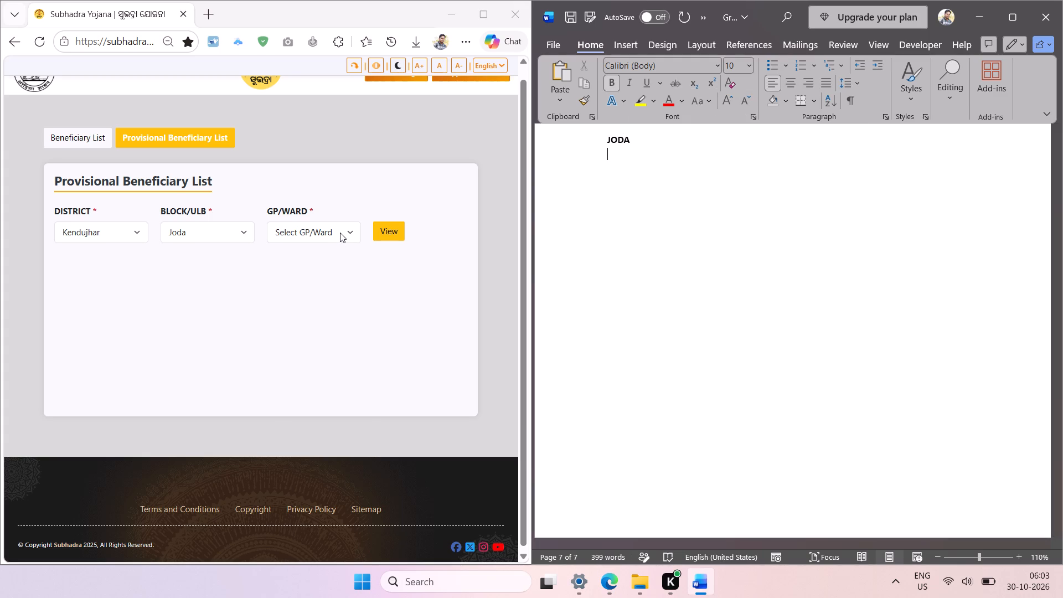
Capture Joda's gram panchayat names from Anseikala to Palasa as text from the website and paste them under the JODA heading.
{"action": "left_click", "coordinate": [340, 233]}
{"action": "key", "text": "shift+super+t"}
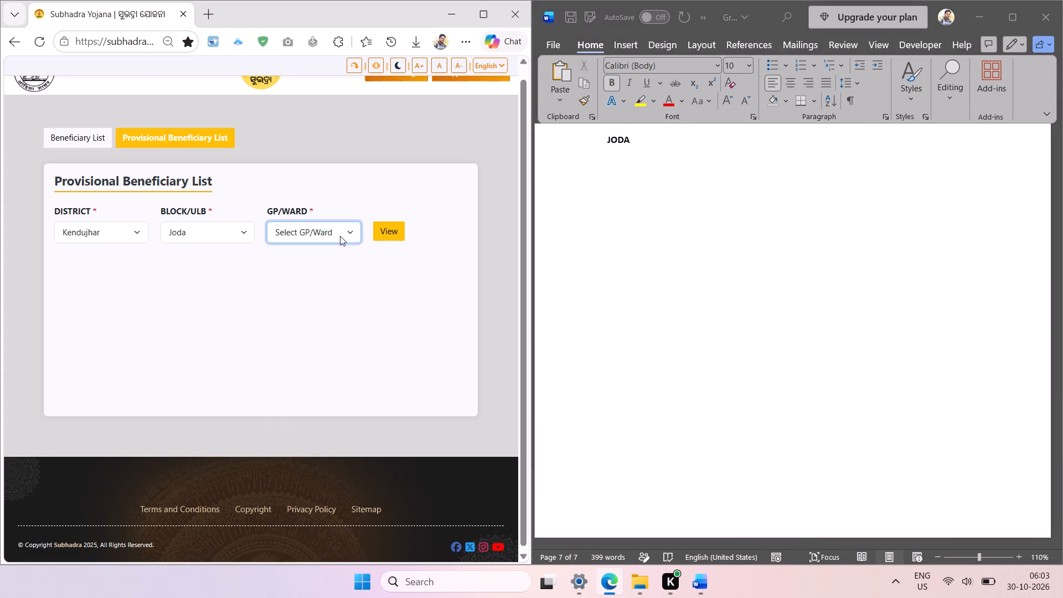
{"action": "left_click_drag", "start_coordinate": [271, 265], "coordinate": [371, 545]}
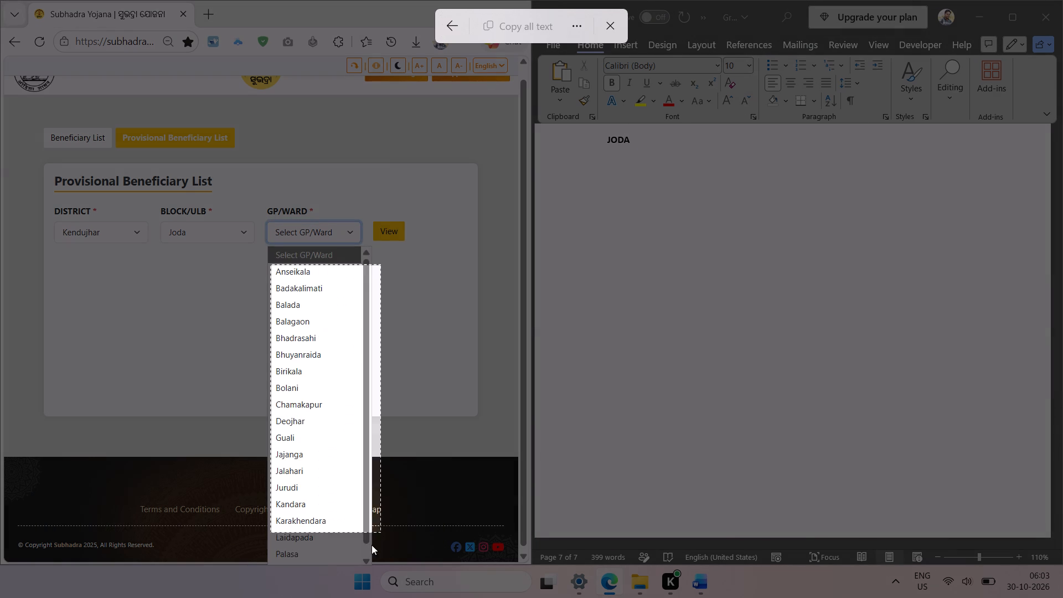
{"action": "left_click_drag", "start_coordinate": [371, 545], "coordinate": [349, 563]}
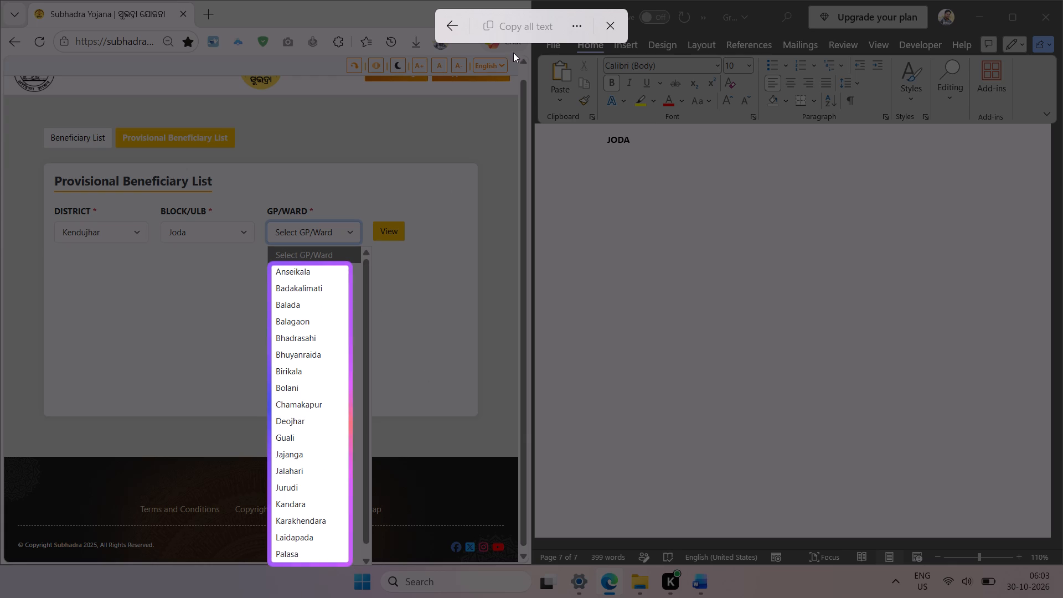
{"action": "left_click", "coordinate": [520, 24]}
{"action": "left_click", "coordinate": [621, 158]}
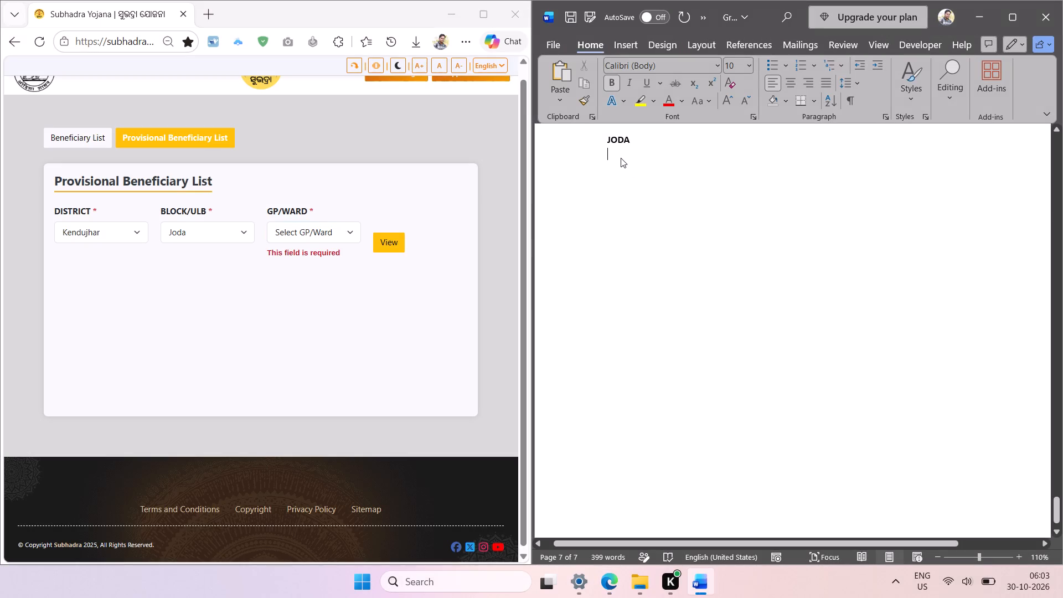
{"action": "key", "text": "ctrl+v"}
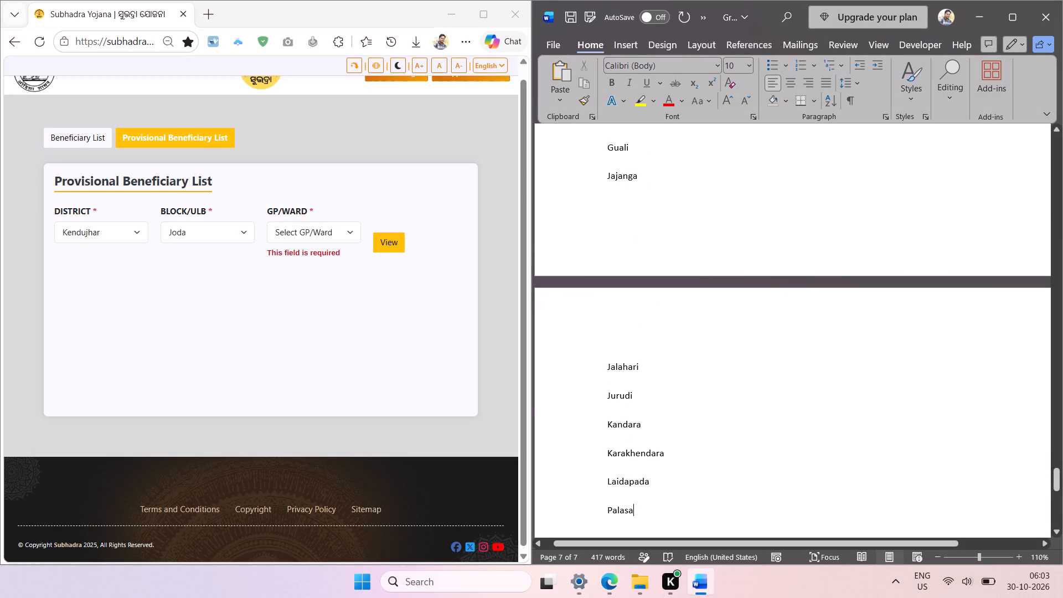
Capture Joda's last gram panchayat names, Palasa and Serenda, as text and paste them below the list after a blank line.
{"action": "key", "text": "Return"}
{"action": "key", "text": "Return"}
{"action": "left_click", "coordinate": [348, 235]}
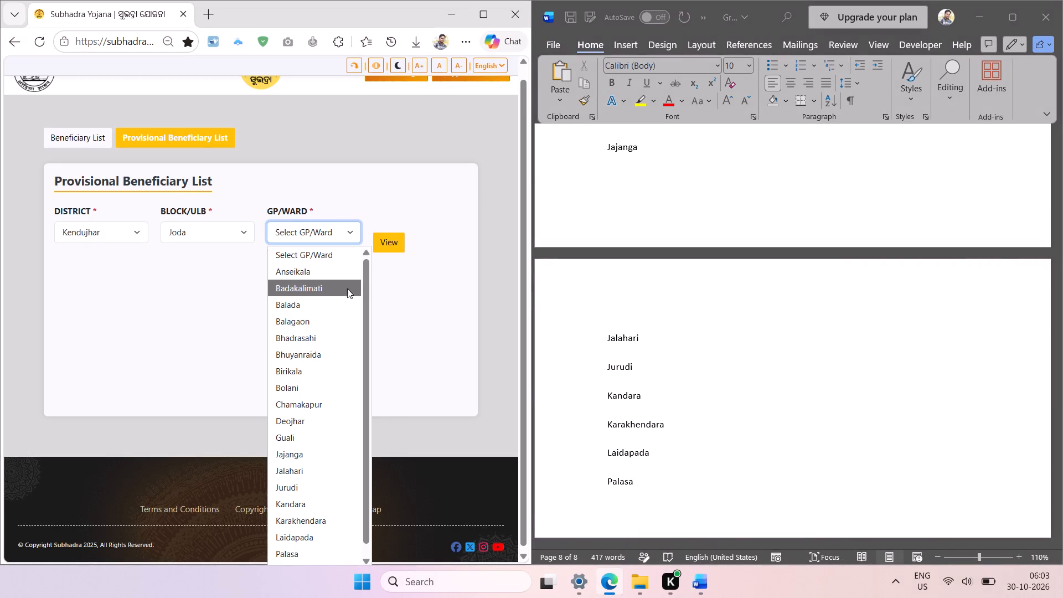
{"action": "left_click_drag", "start_coordinate": [366, 274], "coordinate": [371, 341]}
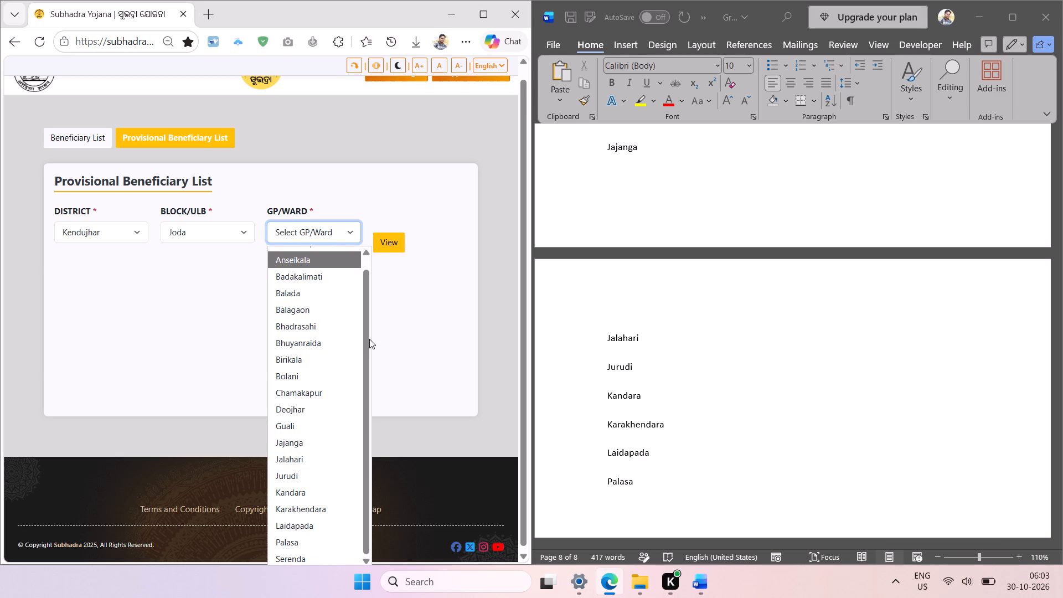
{"action": "key", "text": "shift+super+t"}
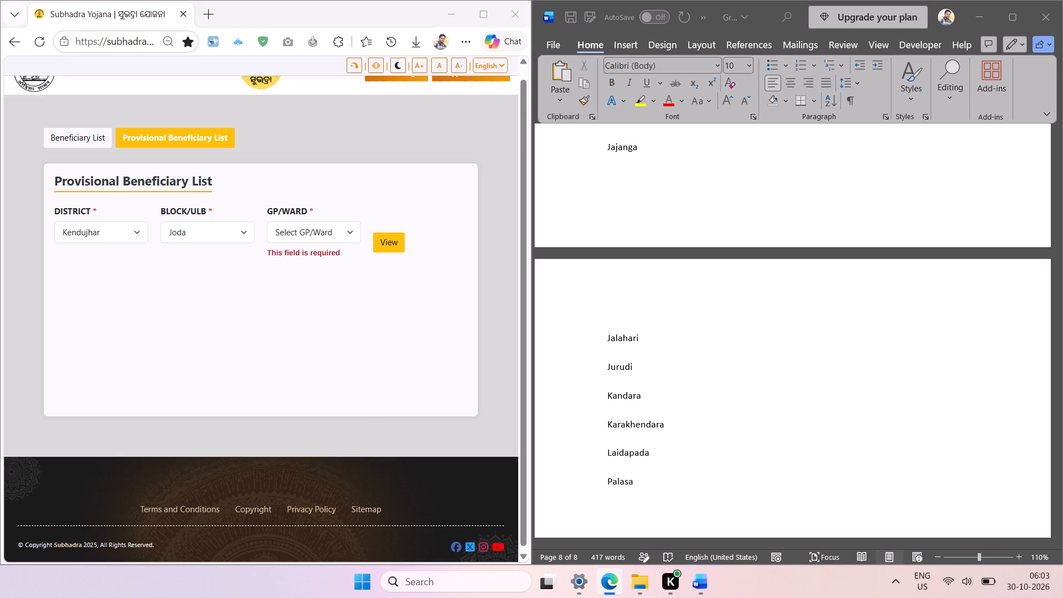
{"action": "left_click_drag", "start_coordinate": [271, 534], "coordinate": [327, 579]}
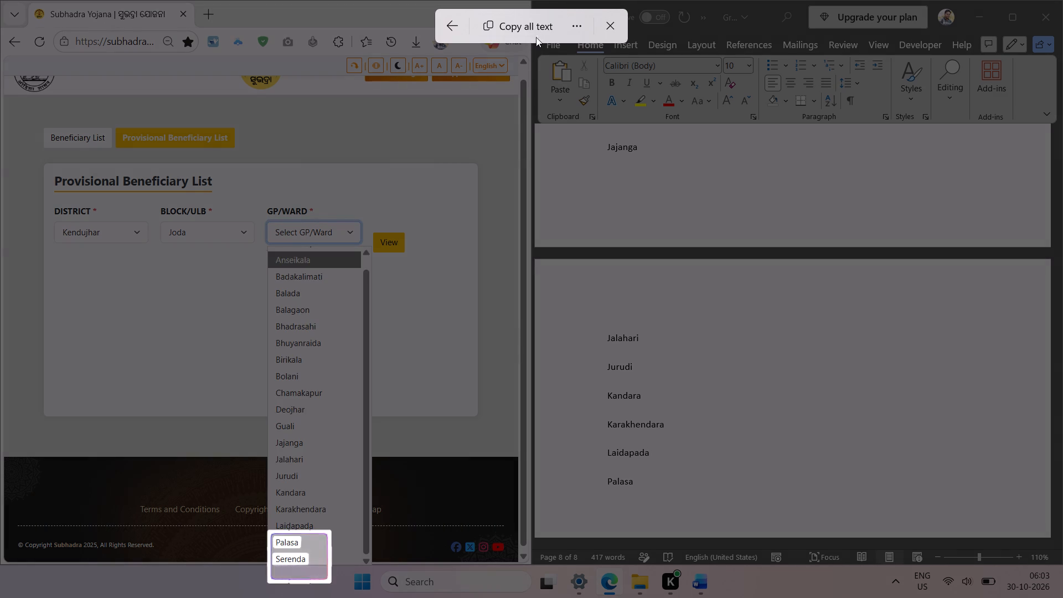
{"action": "left_click", "coordinate": [537, 27]}
{"action": "left_click", "coordinate": [634, 480]}
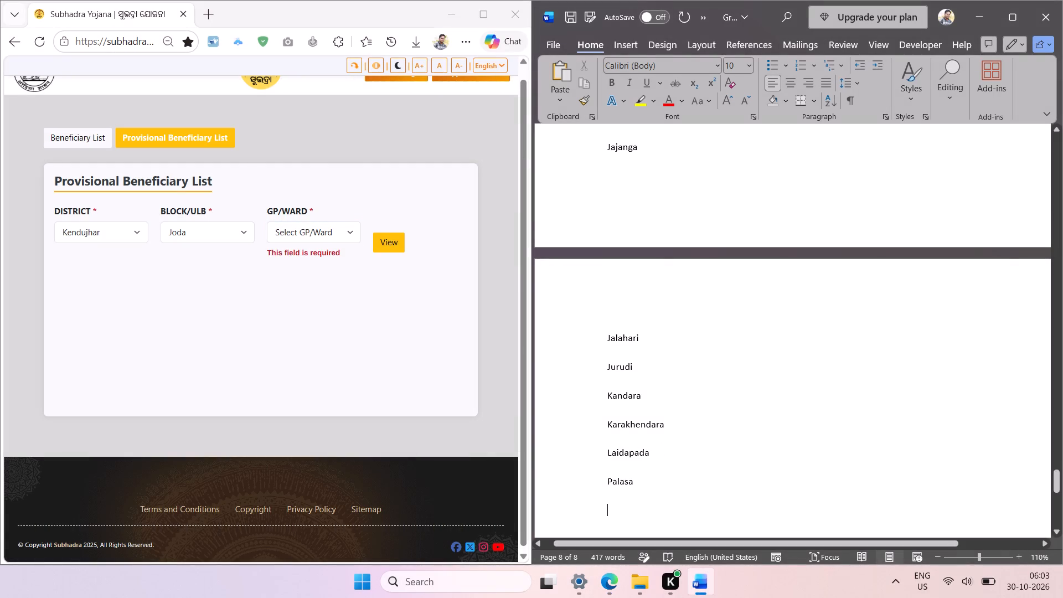
{"action": "key", "text": "ctrl+v"}
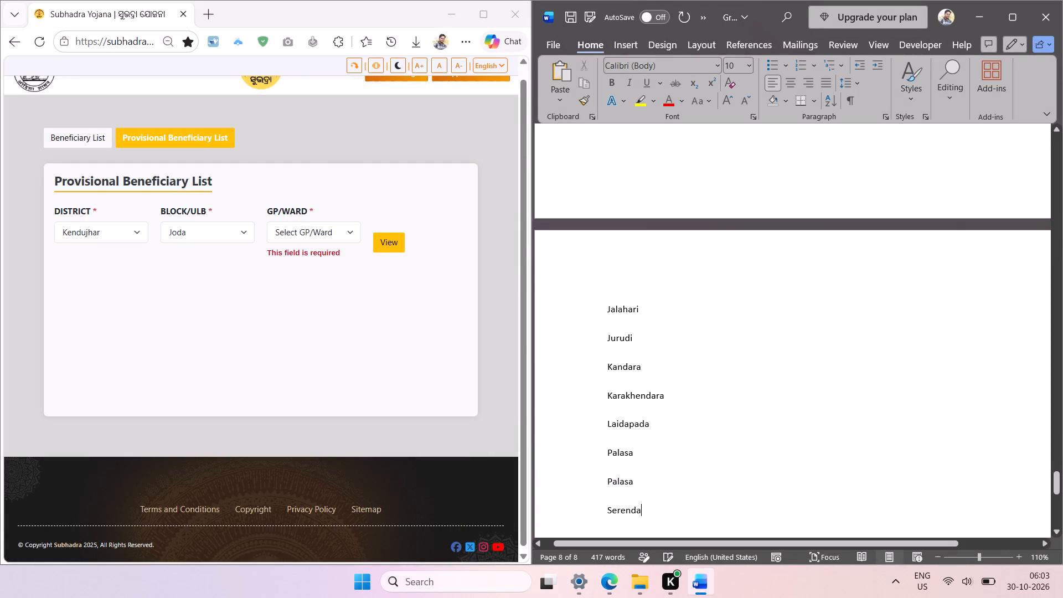
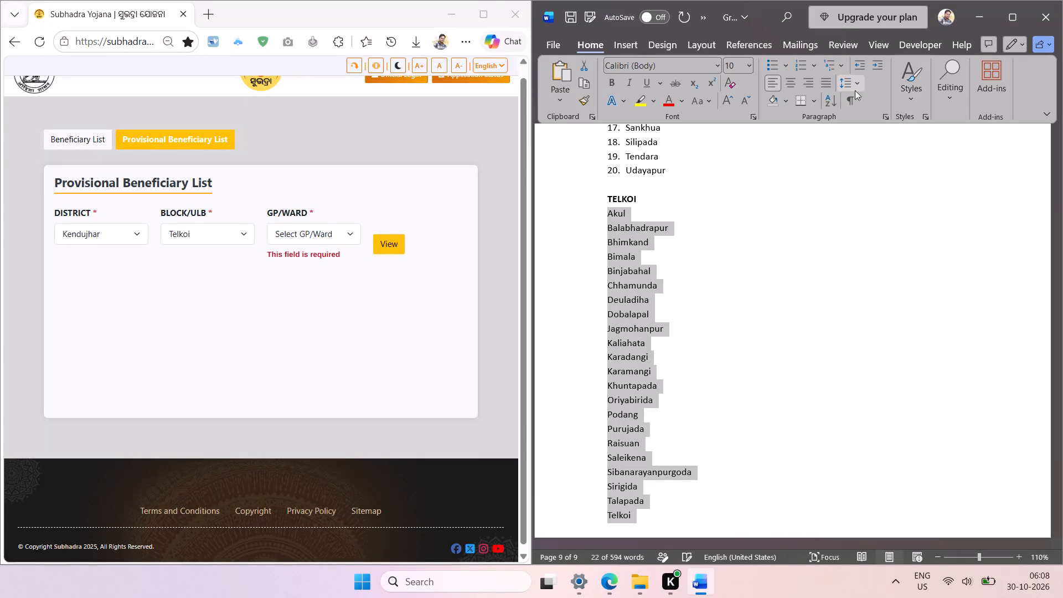
Sort the gram panchayat names under TELKOI alphabetically and format them as a numbered list aligned with the heading.
{"action": "left_click", "coordinate": [828, 102]}
{"action": "key", "text": "Return"}
{"action": "left_click", "coordinate": [802, 64]}
{"action": "left_click", "coordinate": [863, 68]}
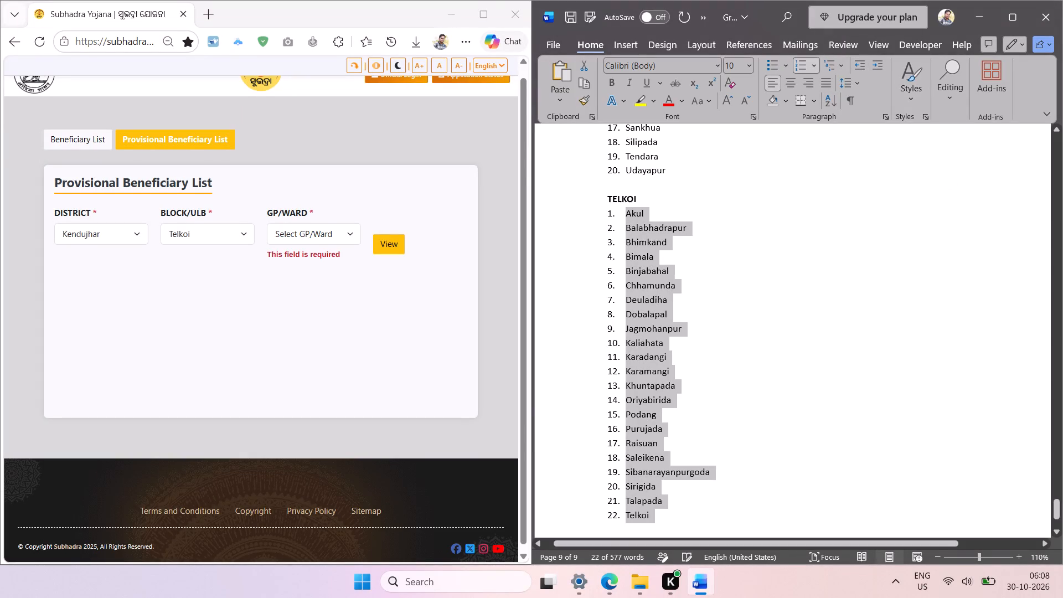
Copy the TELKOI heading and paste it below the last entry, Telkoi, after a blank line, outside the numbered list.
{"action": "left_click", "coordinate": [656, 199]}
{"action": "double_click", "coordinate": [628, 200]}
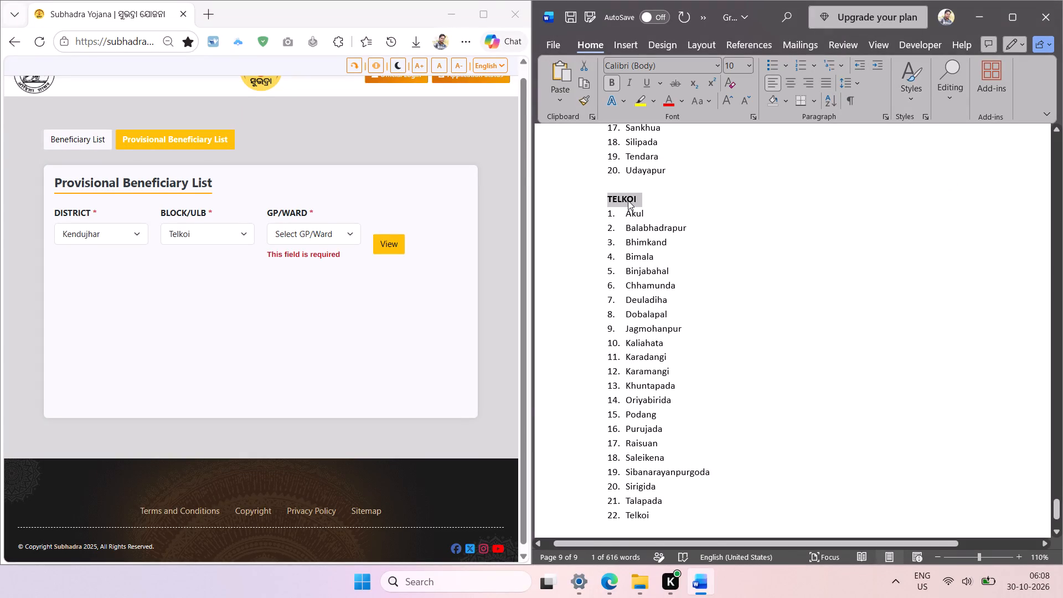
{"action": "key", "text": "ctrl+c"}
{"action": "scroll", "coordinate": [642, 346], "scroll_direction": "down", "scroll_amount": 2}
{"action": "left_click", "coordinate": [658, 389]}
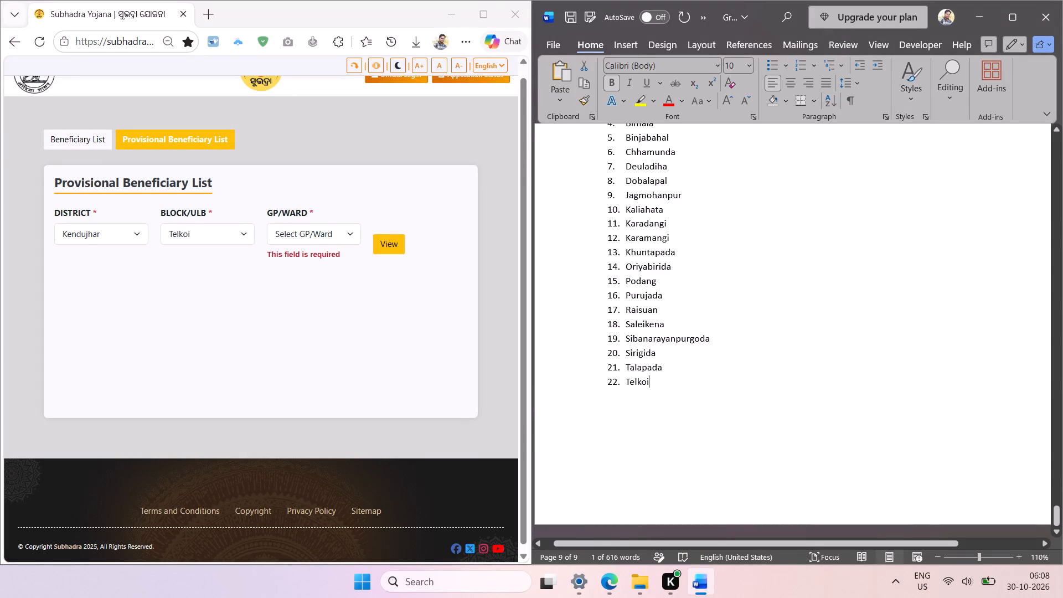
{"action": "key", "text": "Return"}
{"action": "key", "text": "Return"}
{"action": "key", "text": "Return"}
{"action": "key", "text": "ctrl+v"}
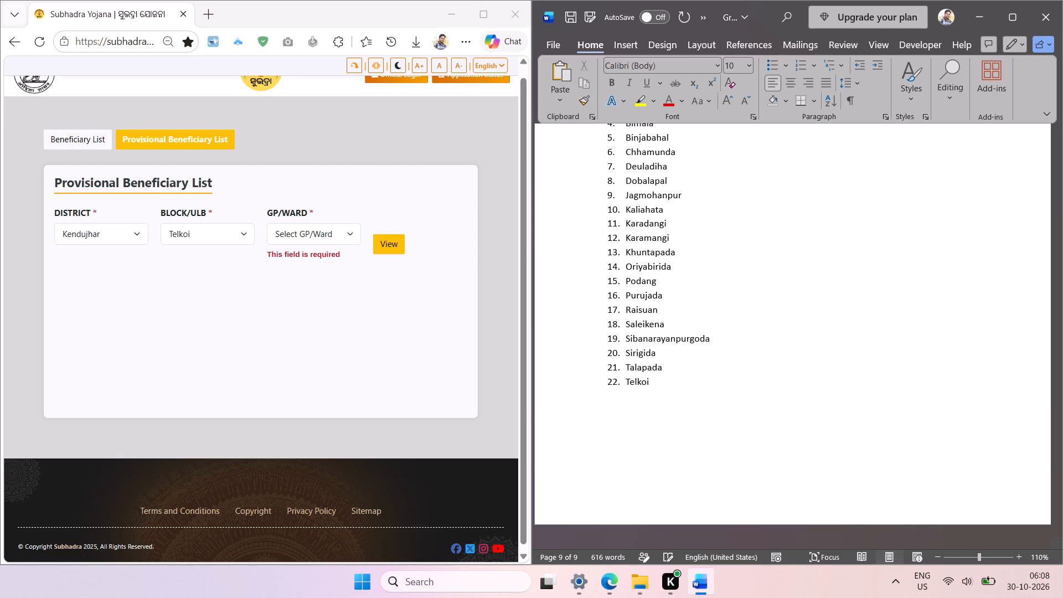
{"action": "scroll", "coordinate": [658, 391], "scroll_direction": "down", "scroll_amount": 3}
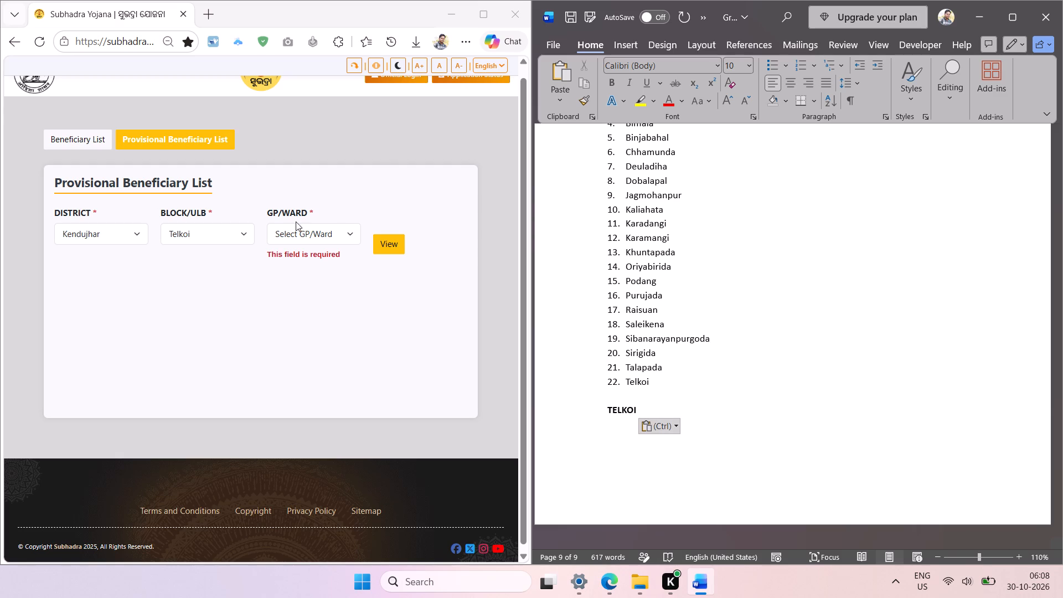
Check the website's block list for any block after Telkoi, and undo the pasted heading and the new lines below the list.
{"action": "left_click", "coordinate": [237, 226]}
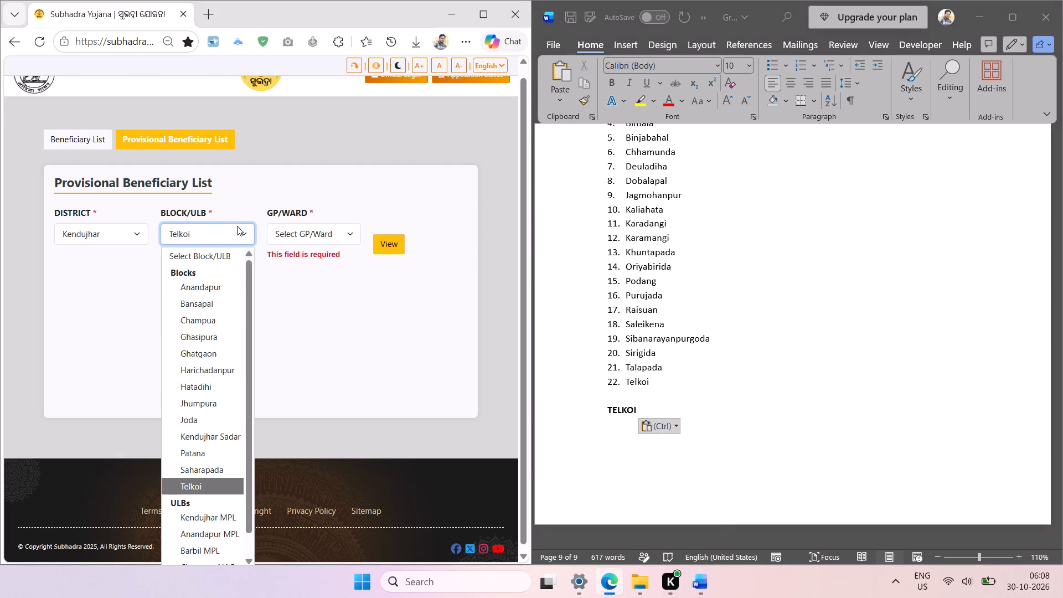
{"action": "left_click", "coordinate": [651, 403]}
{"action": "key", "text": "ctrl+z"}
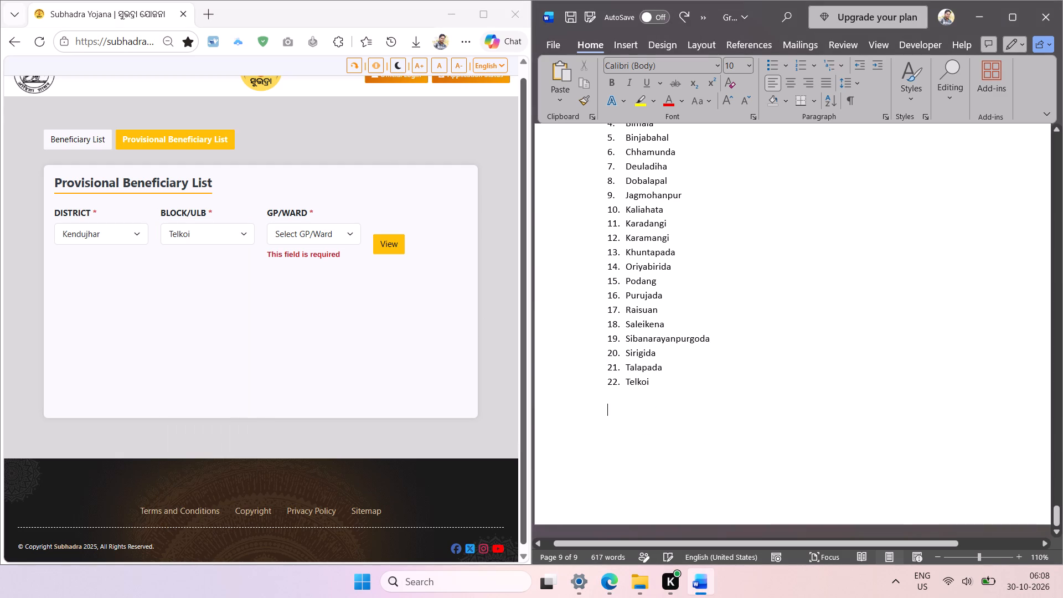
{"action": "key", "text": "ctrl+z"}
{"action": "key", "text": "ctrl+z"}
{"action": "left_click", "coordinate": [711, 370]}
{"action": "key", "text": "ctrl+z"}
Save the gram panchayat document.
{"action": "key", "text": "ctrl+s"}
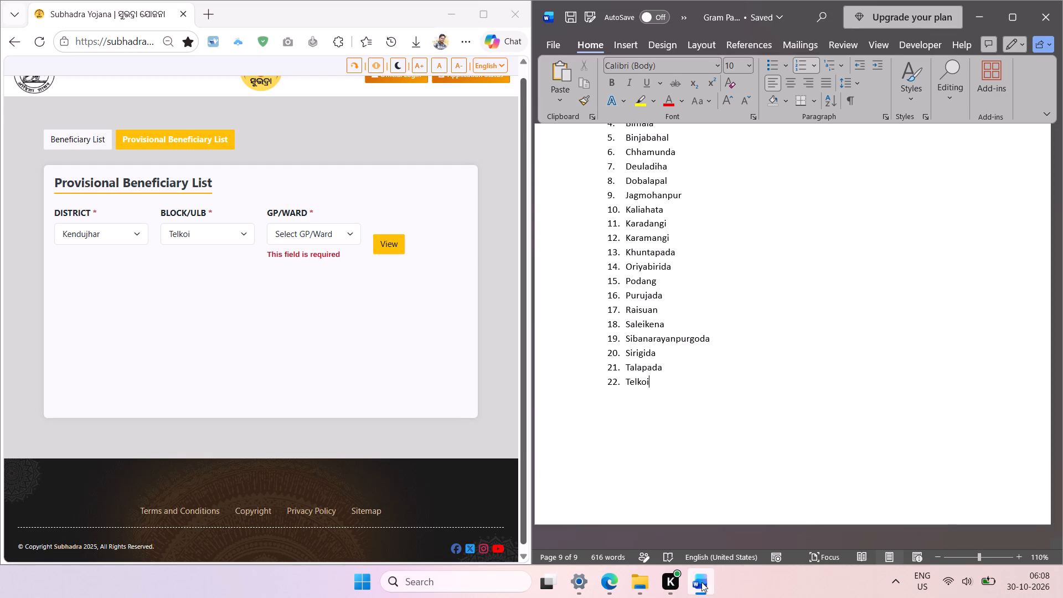